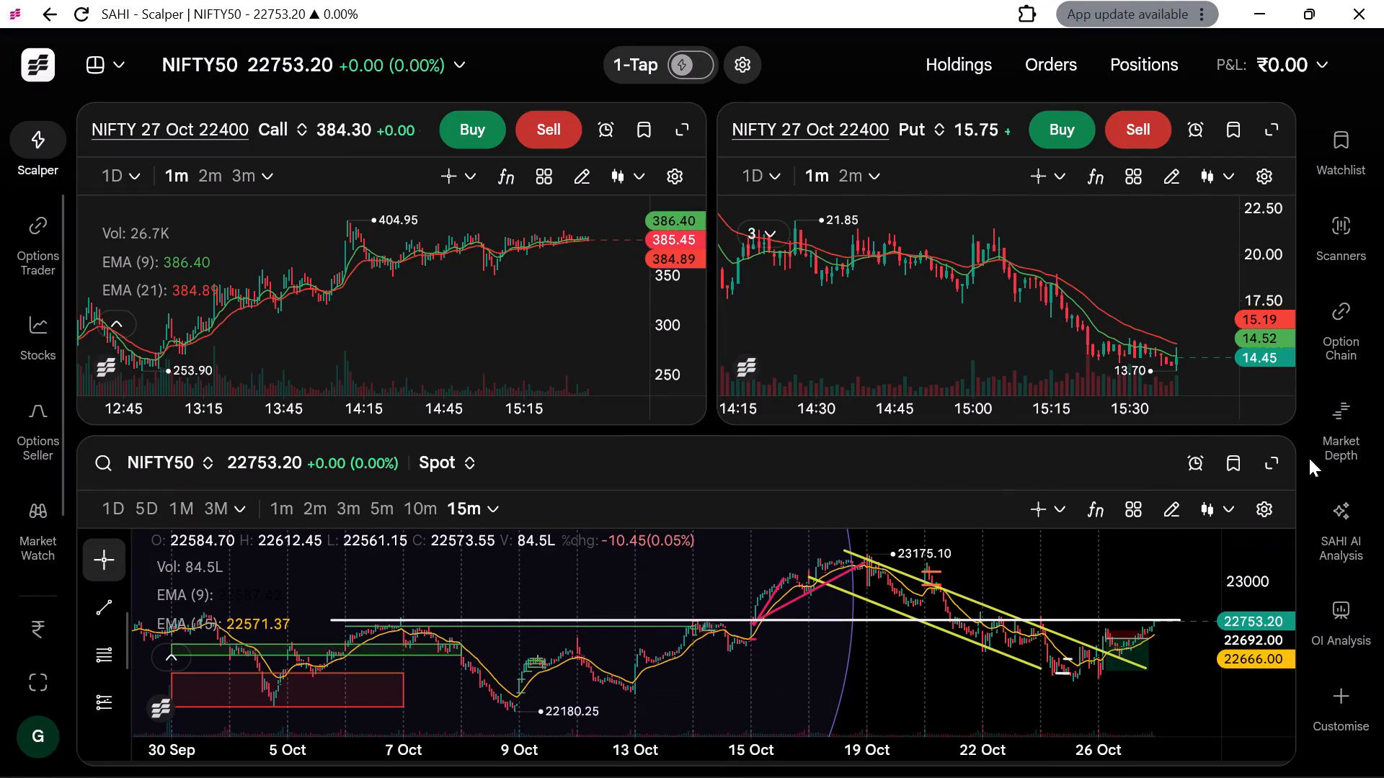
# Expand the NIFTY50 spot chart so it fills the charting workspace.
pyautogui.click(1269, 469)
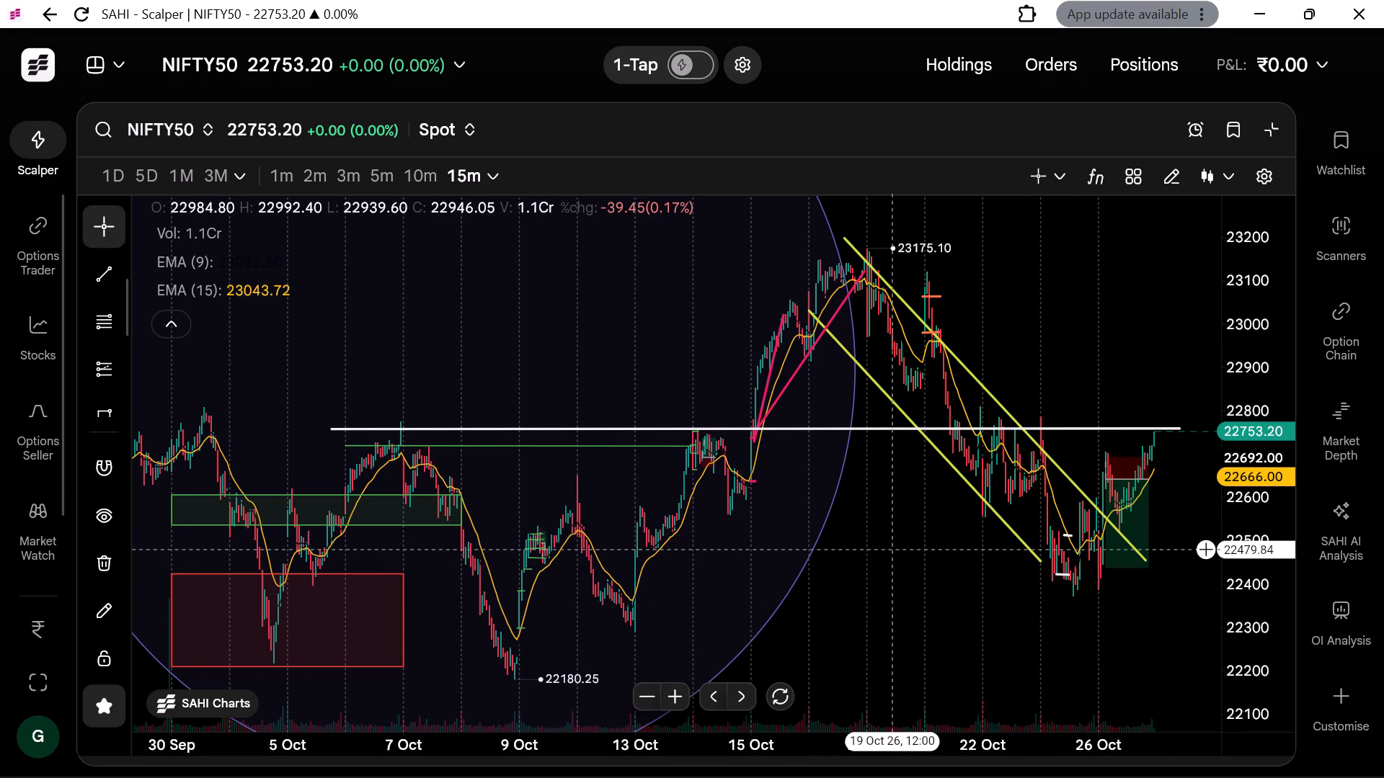
# Delete both descending yellow trend lines that form the channel after the 23175.10 high on the NIFTY50 chart.
pyautogui.scroll(1, 893, 550)
pyautogui.hscroll(-1, 893, 550)
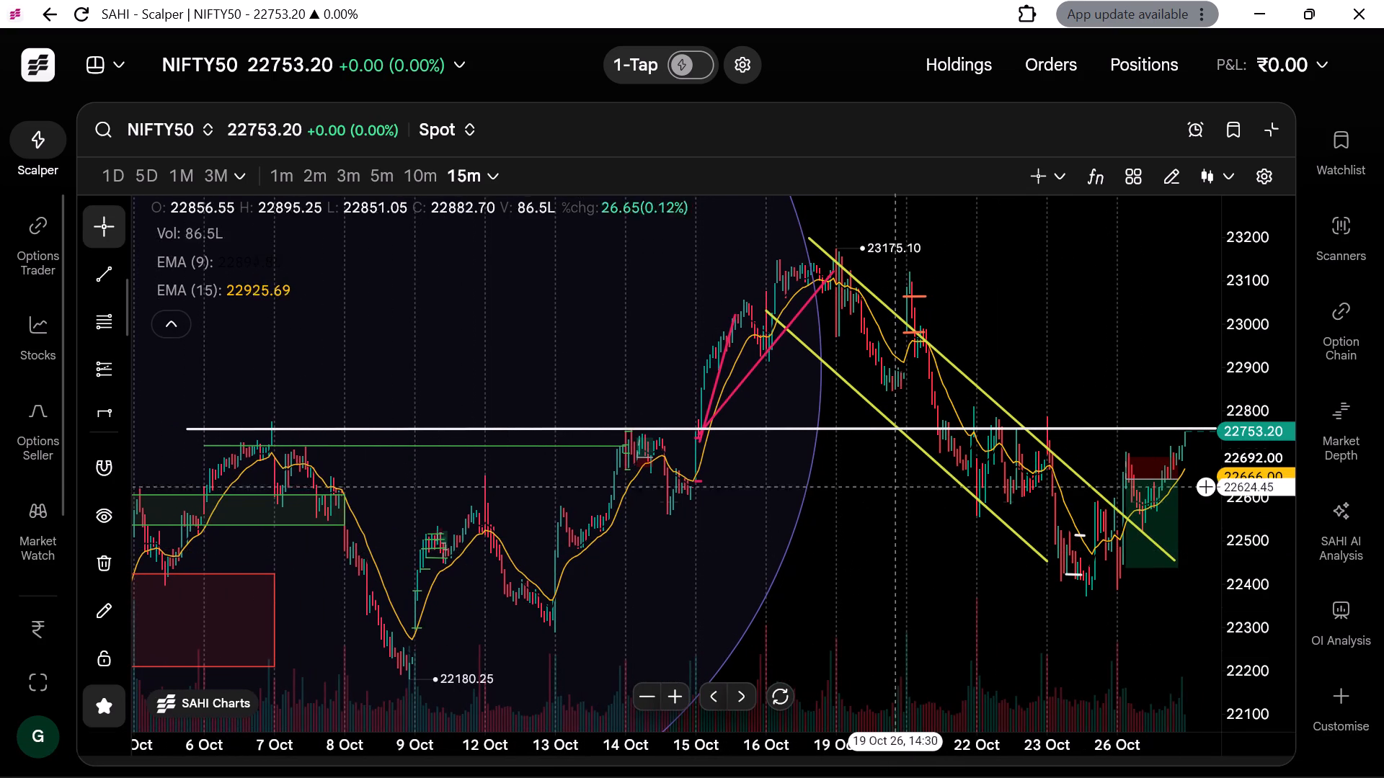
pyautogui.click(926, 455)
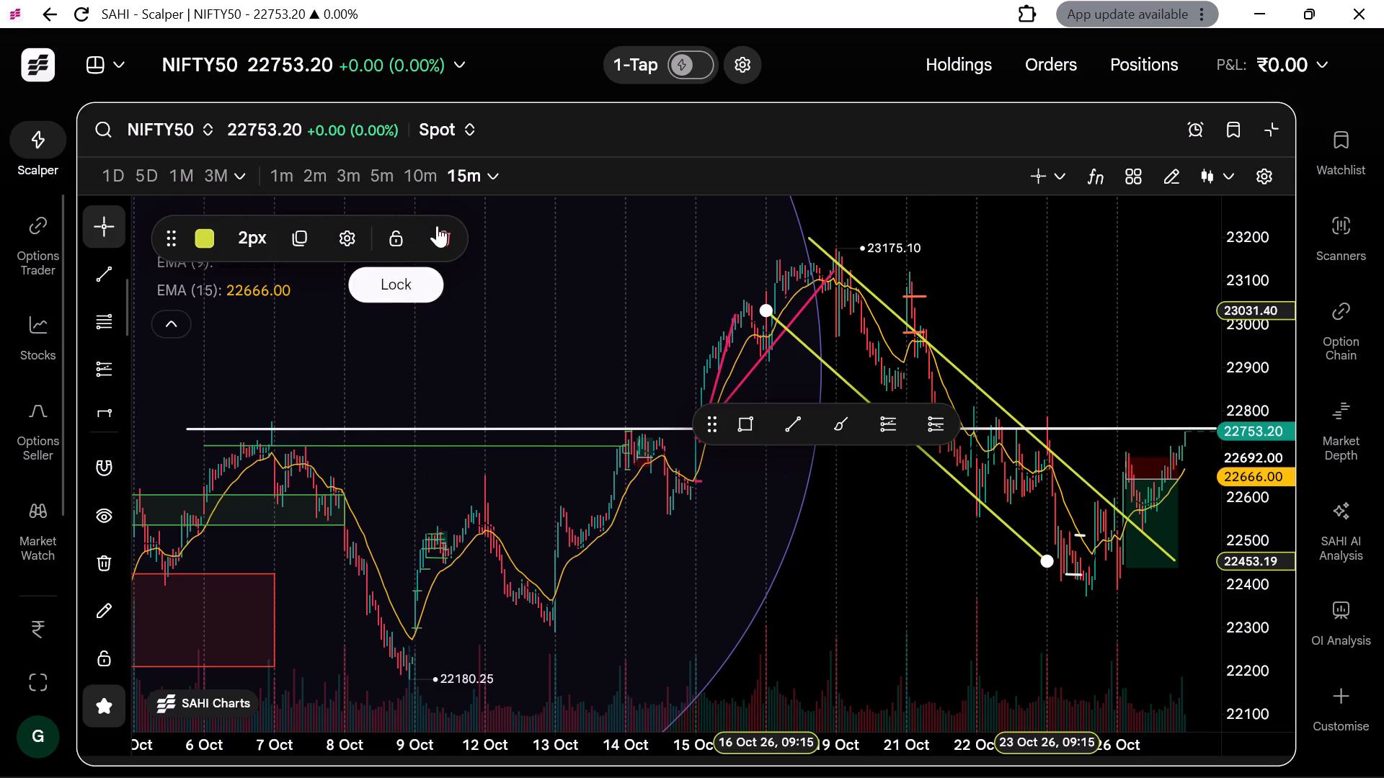
pyautogui.click(450, 234)
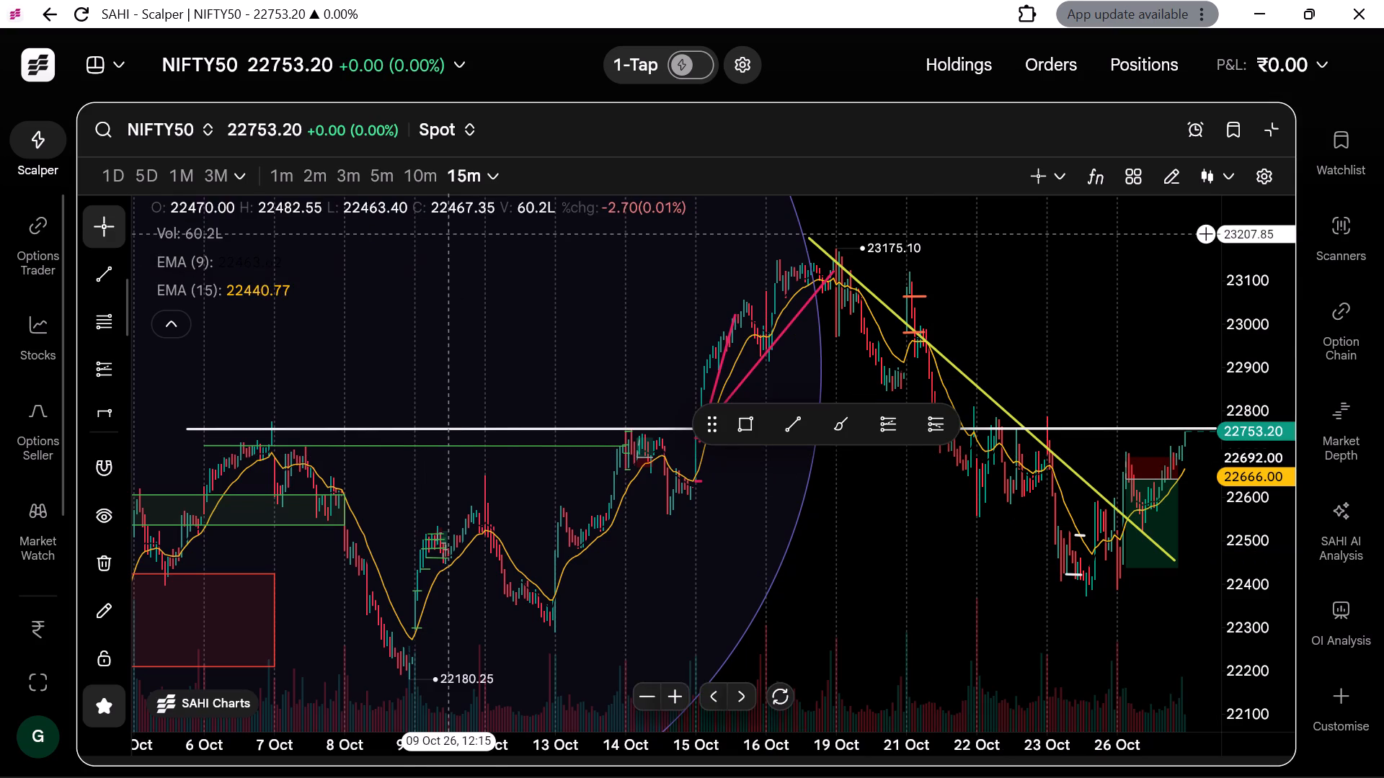
pyautogui.click(873, 300)
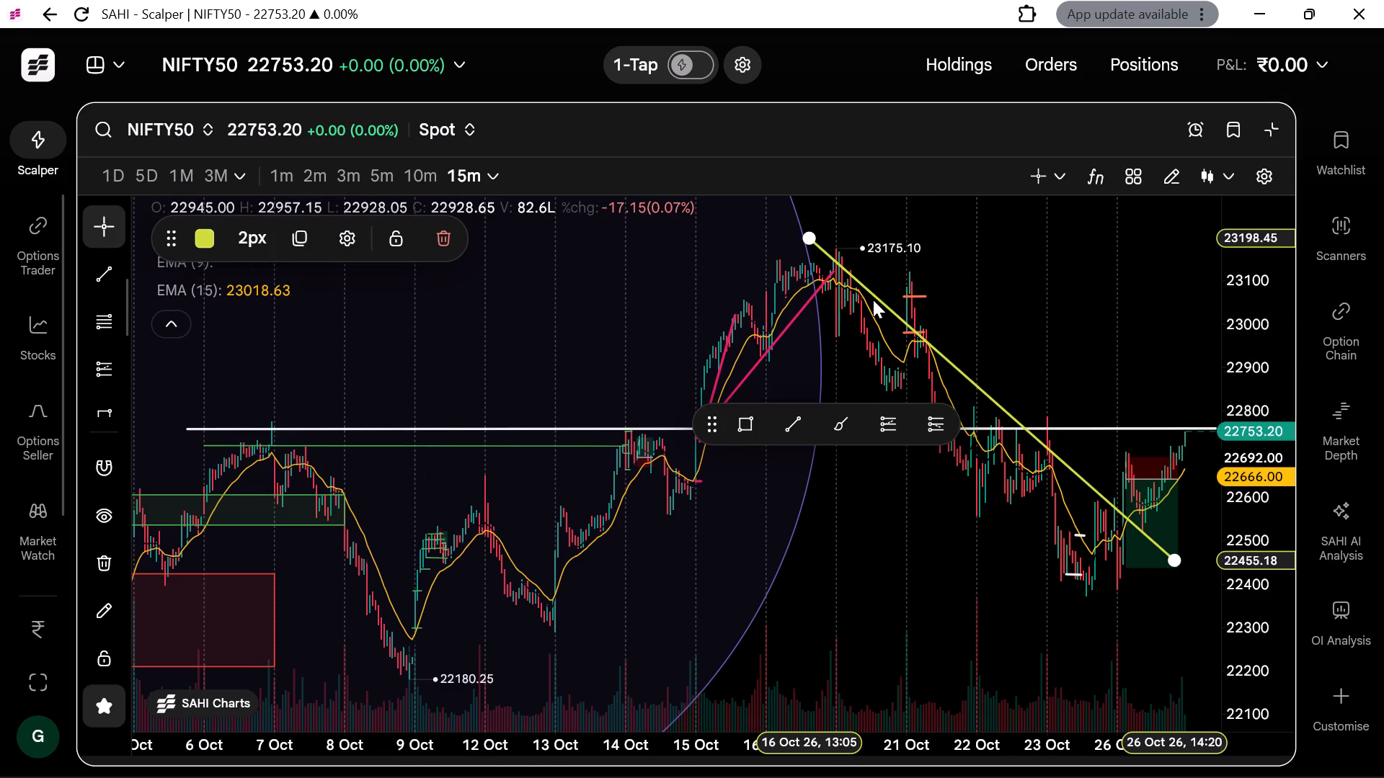
pyautogui.click(445, 244)
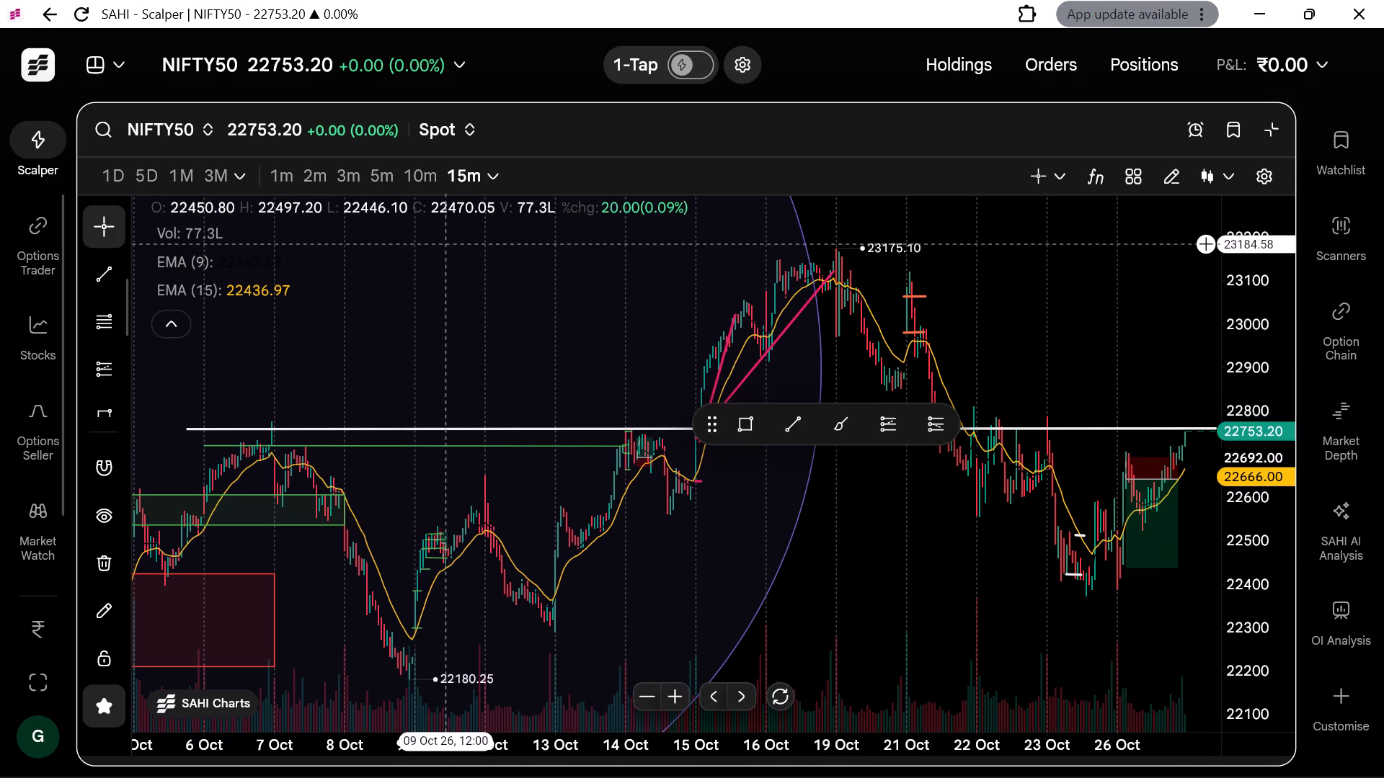
# Move the floating favourite drawing tools off the chart area, up beside the 1-Tap settings.
pyautogui.click(849, 577)
pyautogui.hscroll(-2, 849, 577)
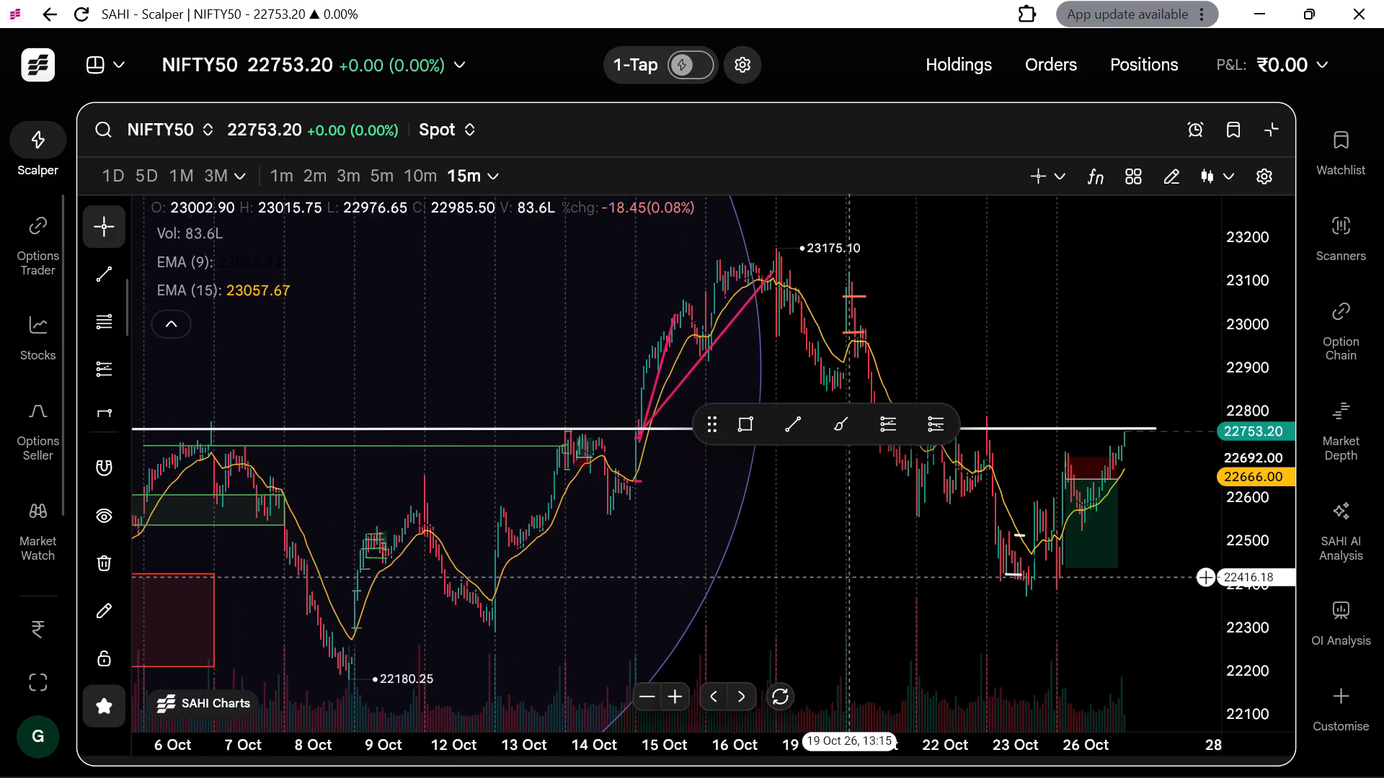
pyautogui.click(849, 577)
pyautogui.moveTo(814, 439); pyautogui.dragTo(828, 393)
pyautogui.moveTo(828, 393); pyautogui.dragTo(830, 107)
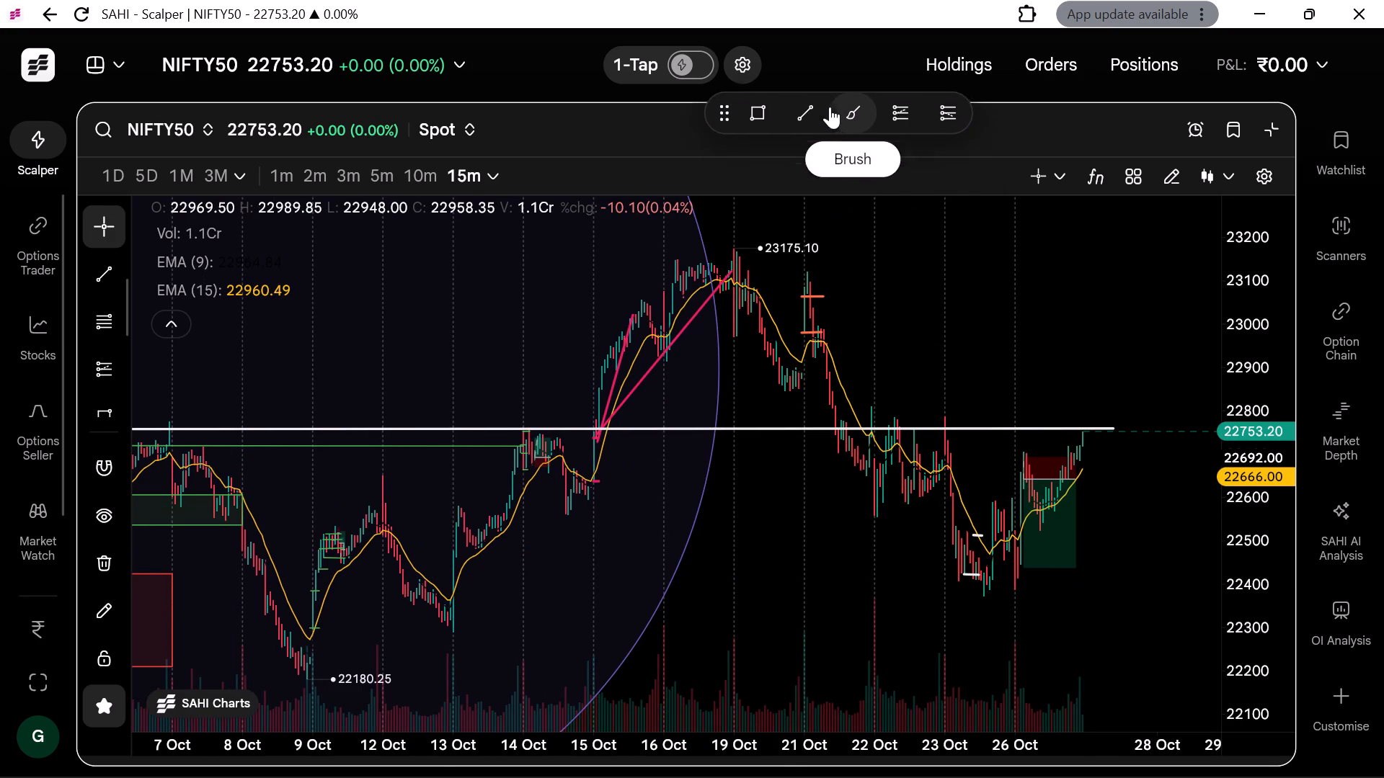
pyautogui.moveTo(830, 107); pyautogui.dragTo(877, 0)
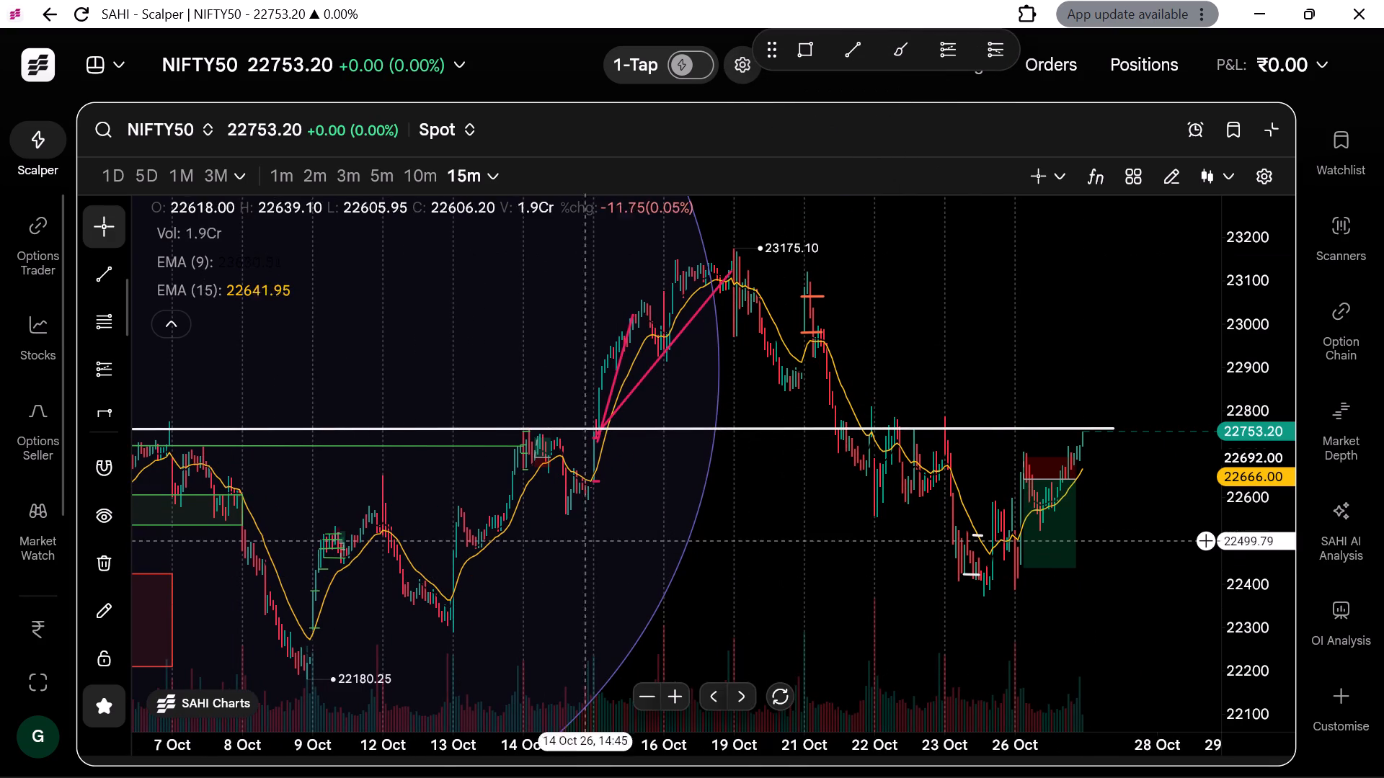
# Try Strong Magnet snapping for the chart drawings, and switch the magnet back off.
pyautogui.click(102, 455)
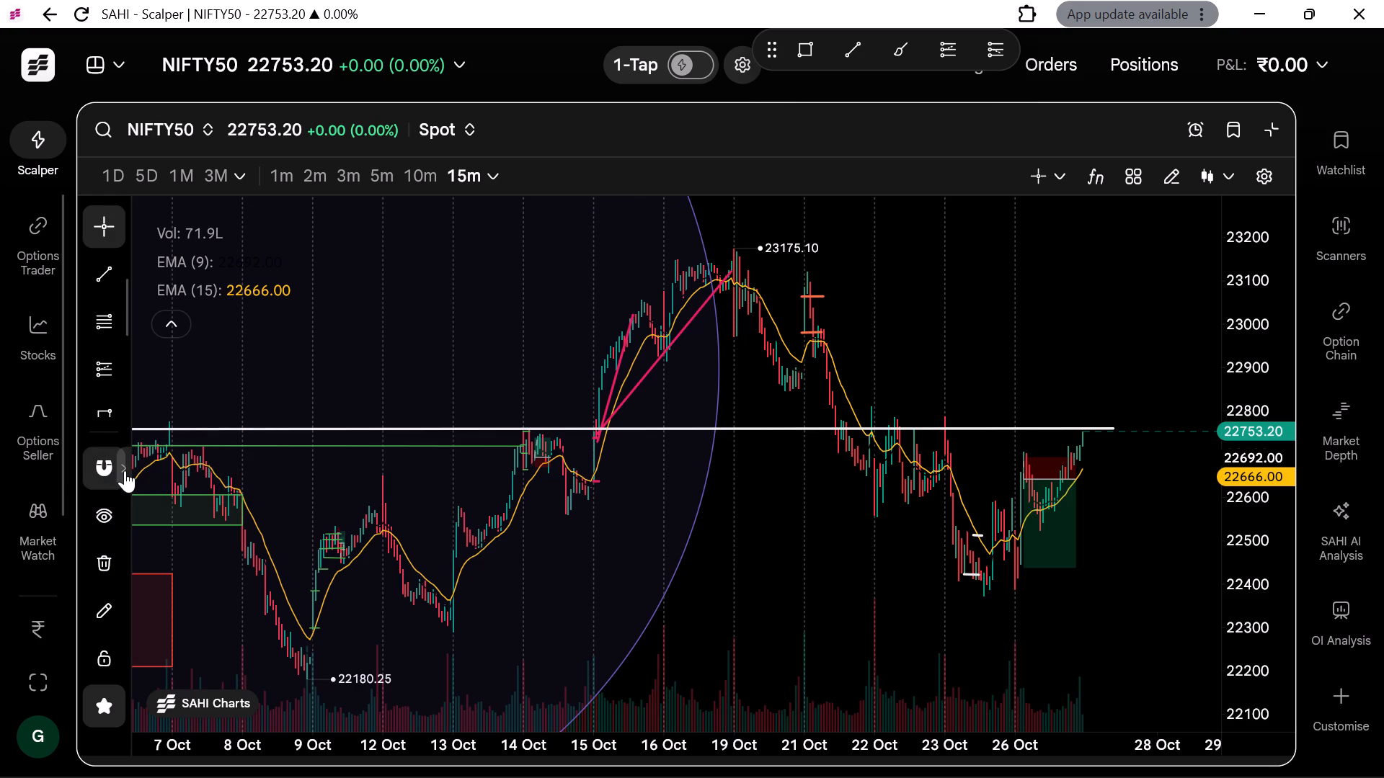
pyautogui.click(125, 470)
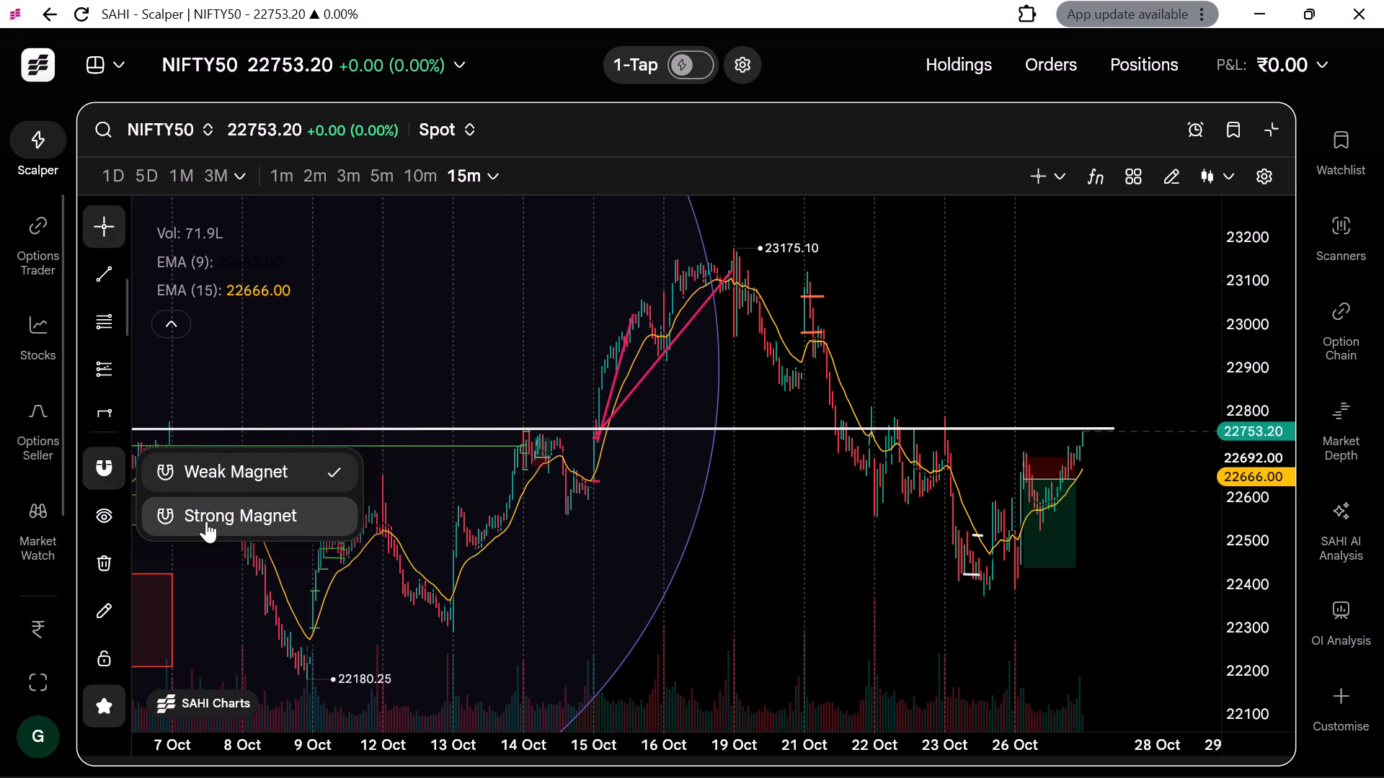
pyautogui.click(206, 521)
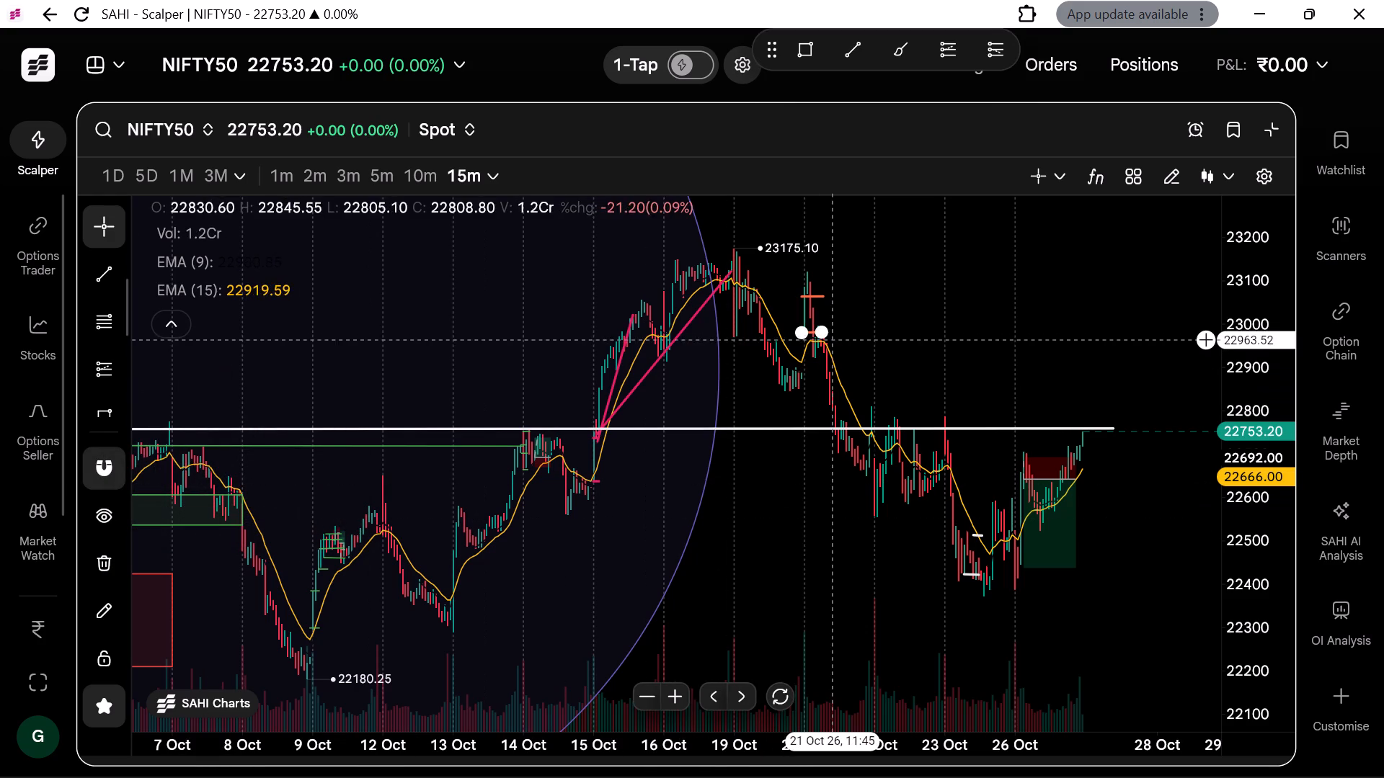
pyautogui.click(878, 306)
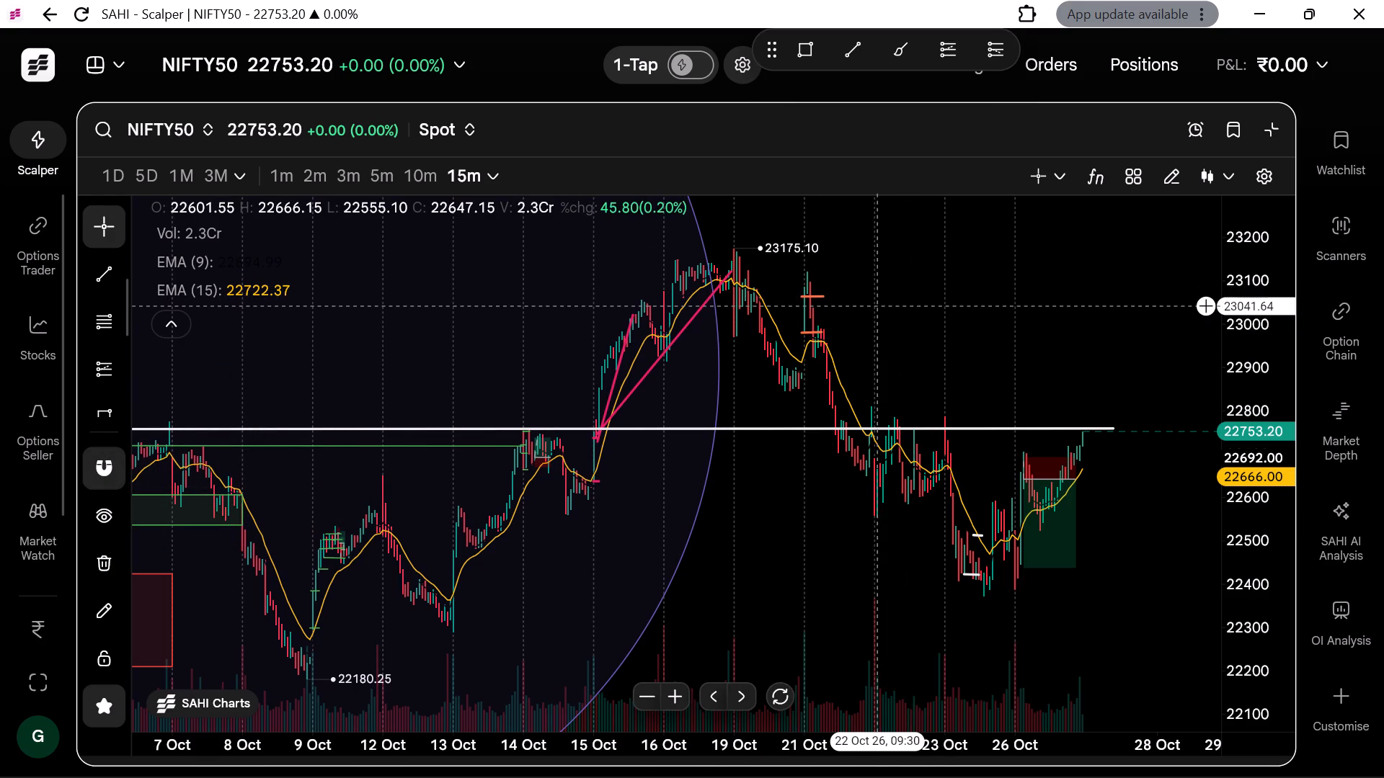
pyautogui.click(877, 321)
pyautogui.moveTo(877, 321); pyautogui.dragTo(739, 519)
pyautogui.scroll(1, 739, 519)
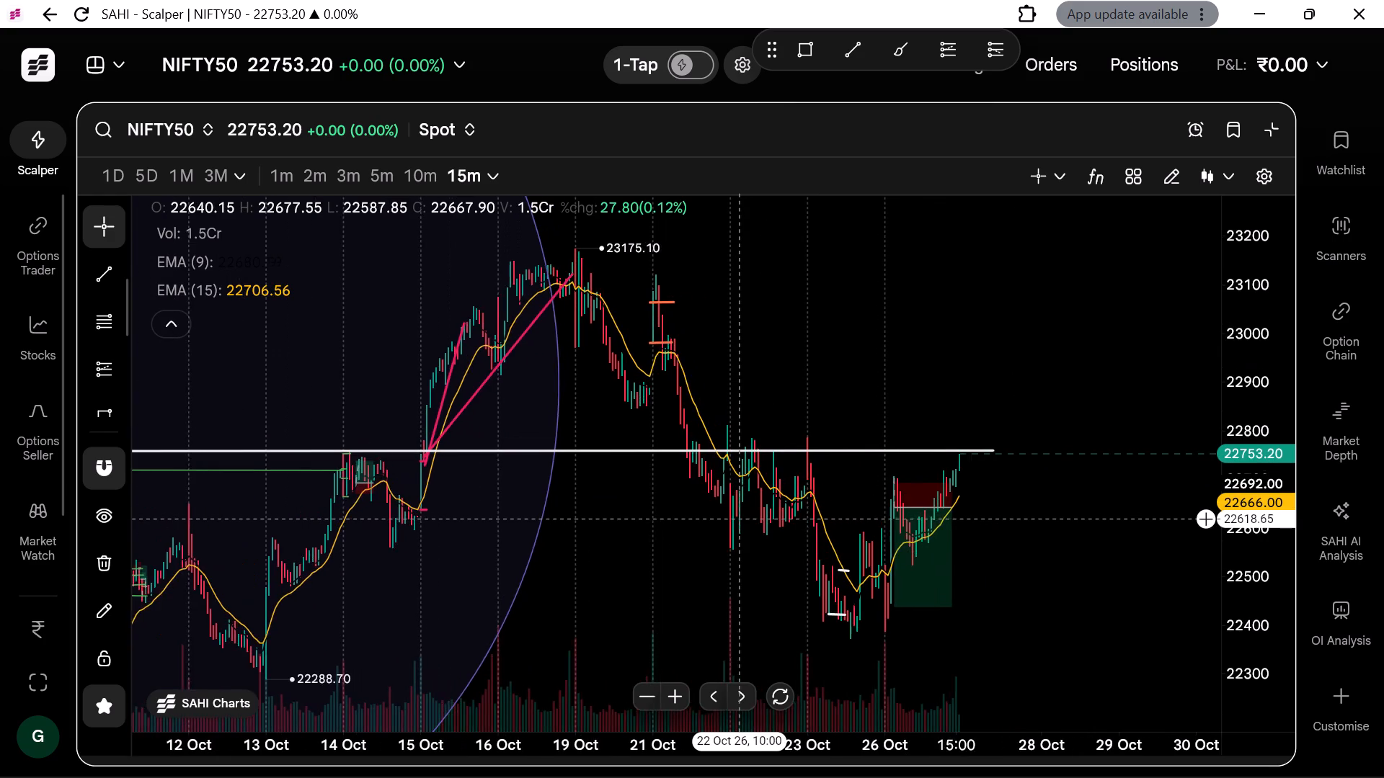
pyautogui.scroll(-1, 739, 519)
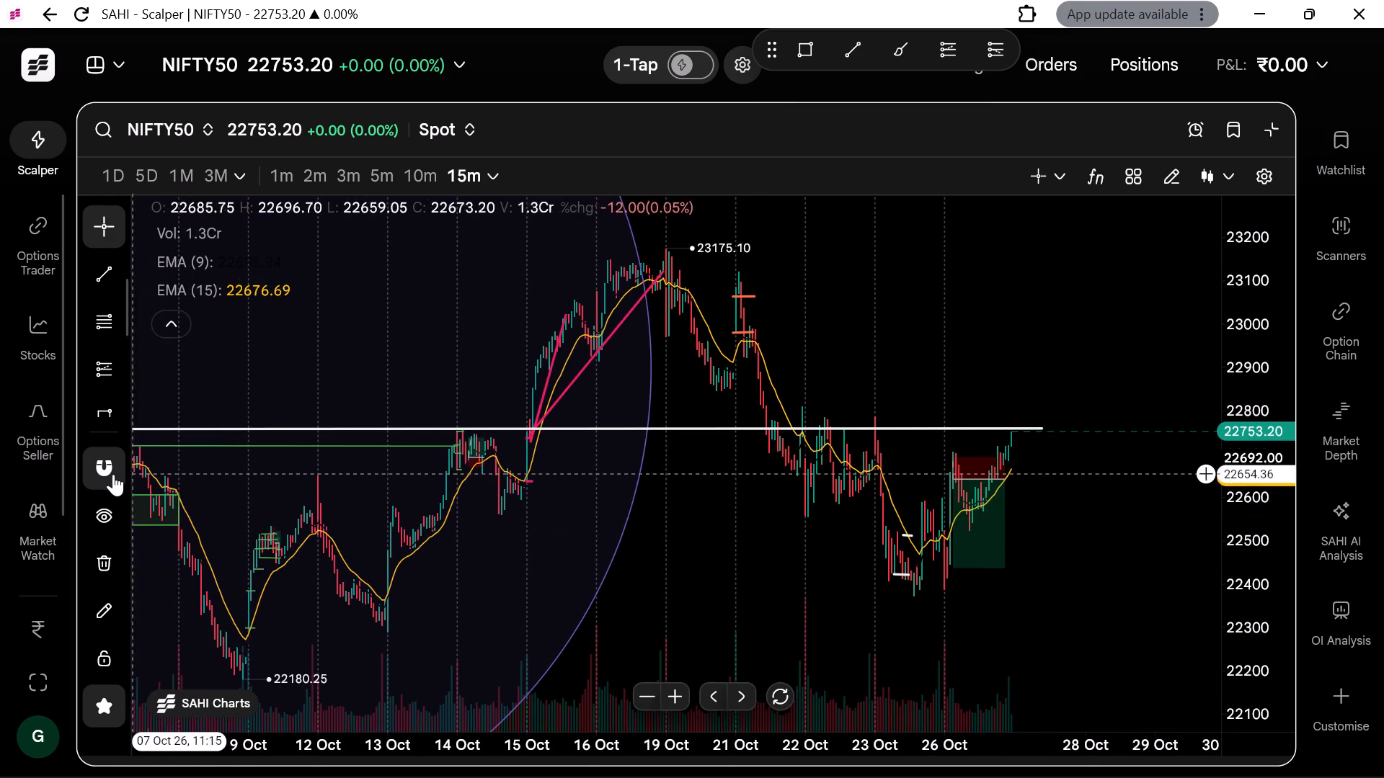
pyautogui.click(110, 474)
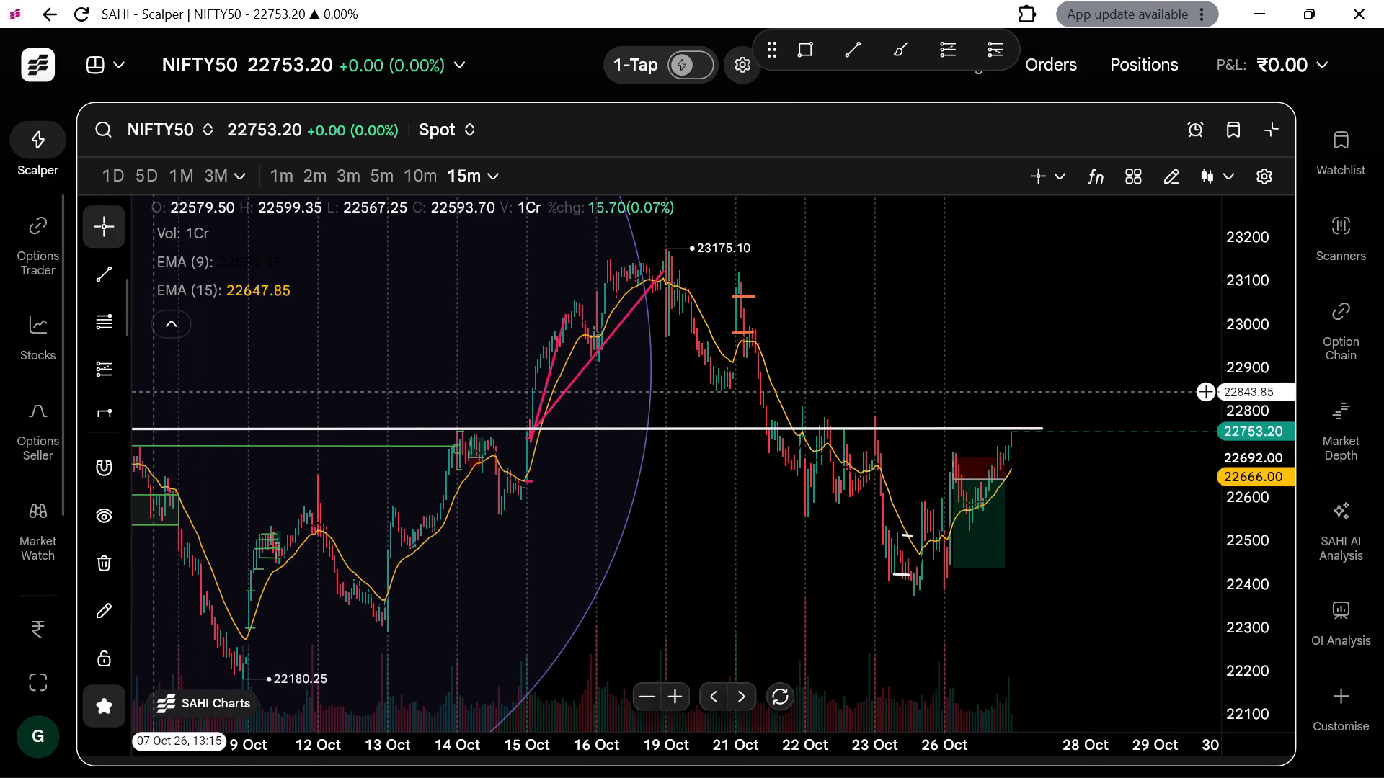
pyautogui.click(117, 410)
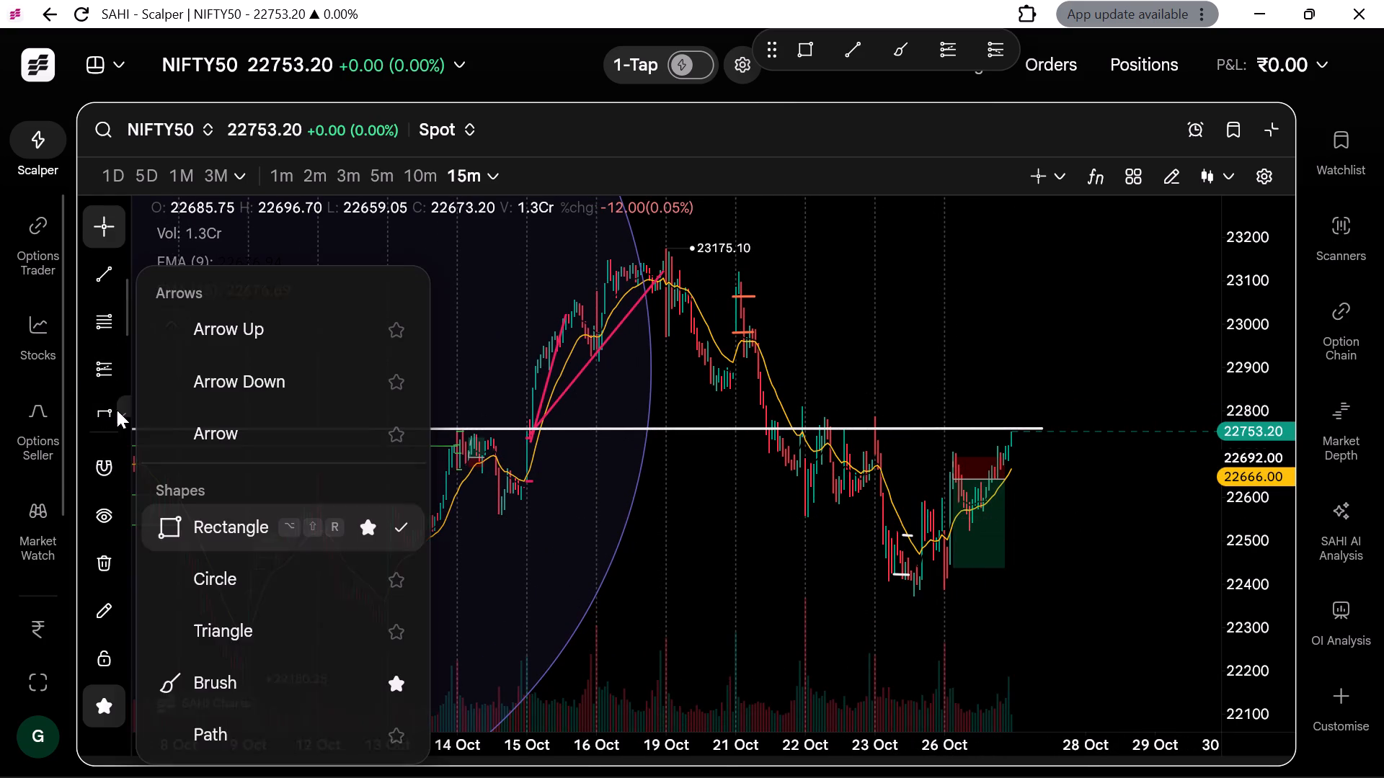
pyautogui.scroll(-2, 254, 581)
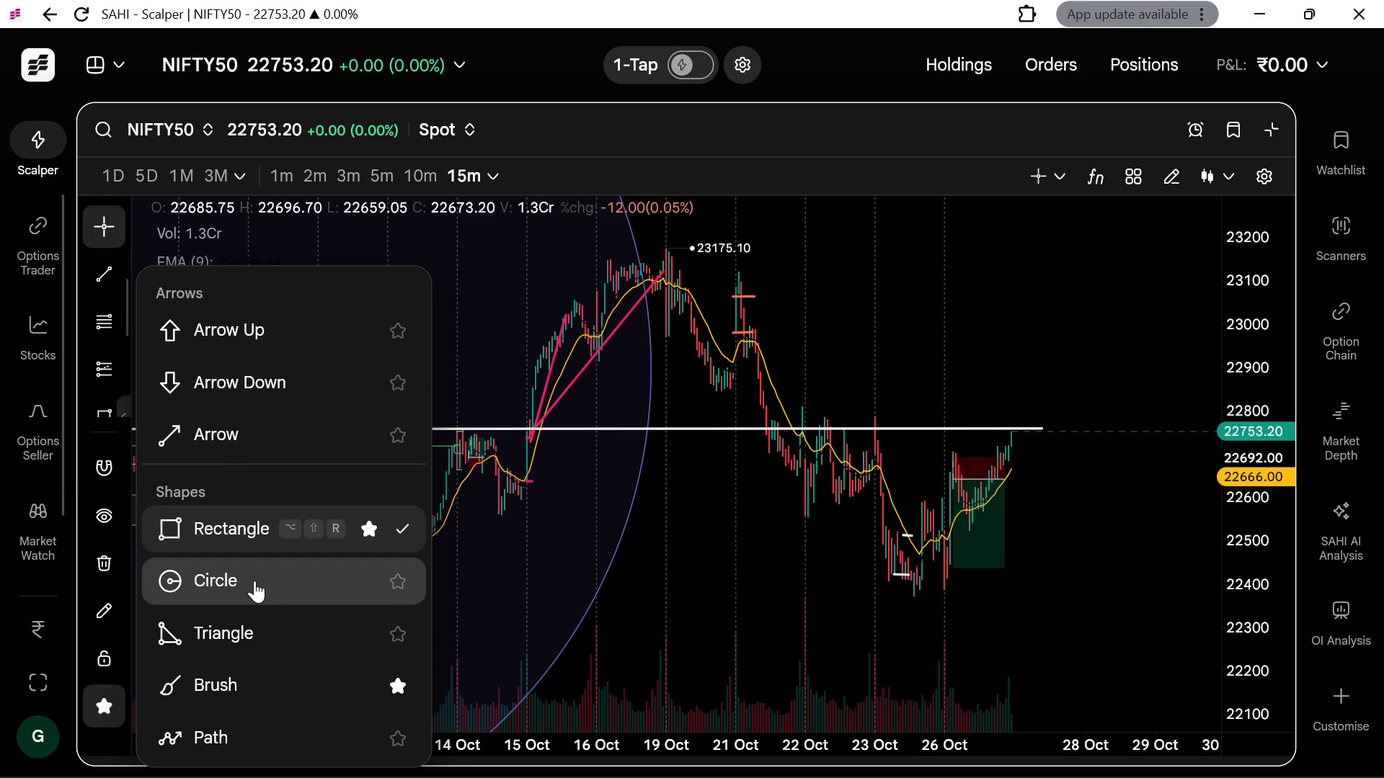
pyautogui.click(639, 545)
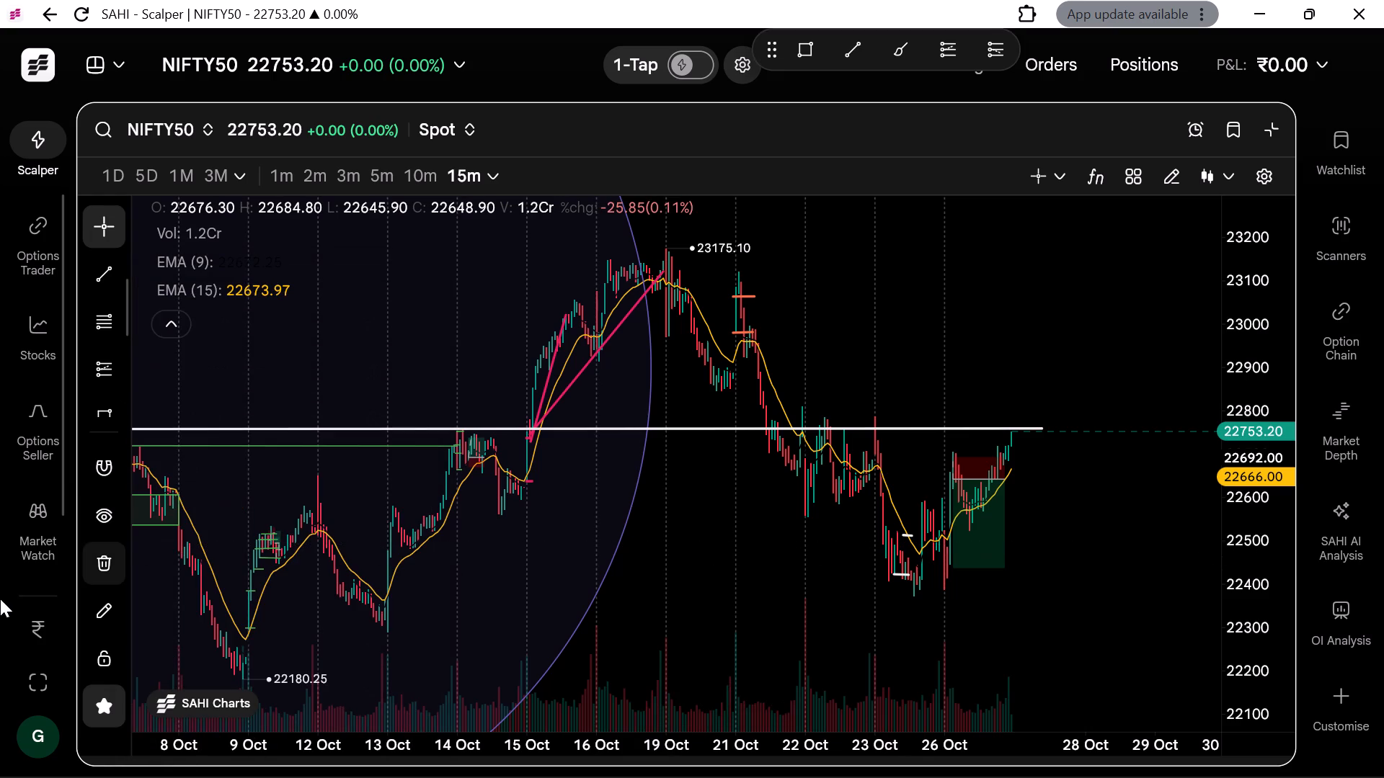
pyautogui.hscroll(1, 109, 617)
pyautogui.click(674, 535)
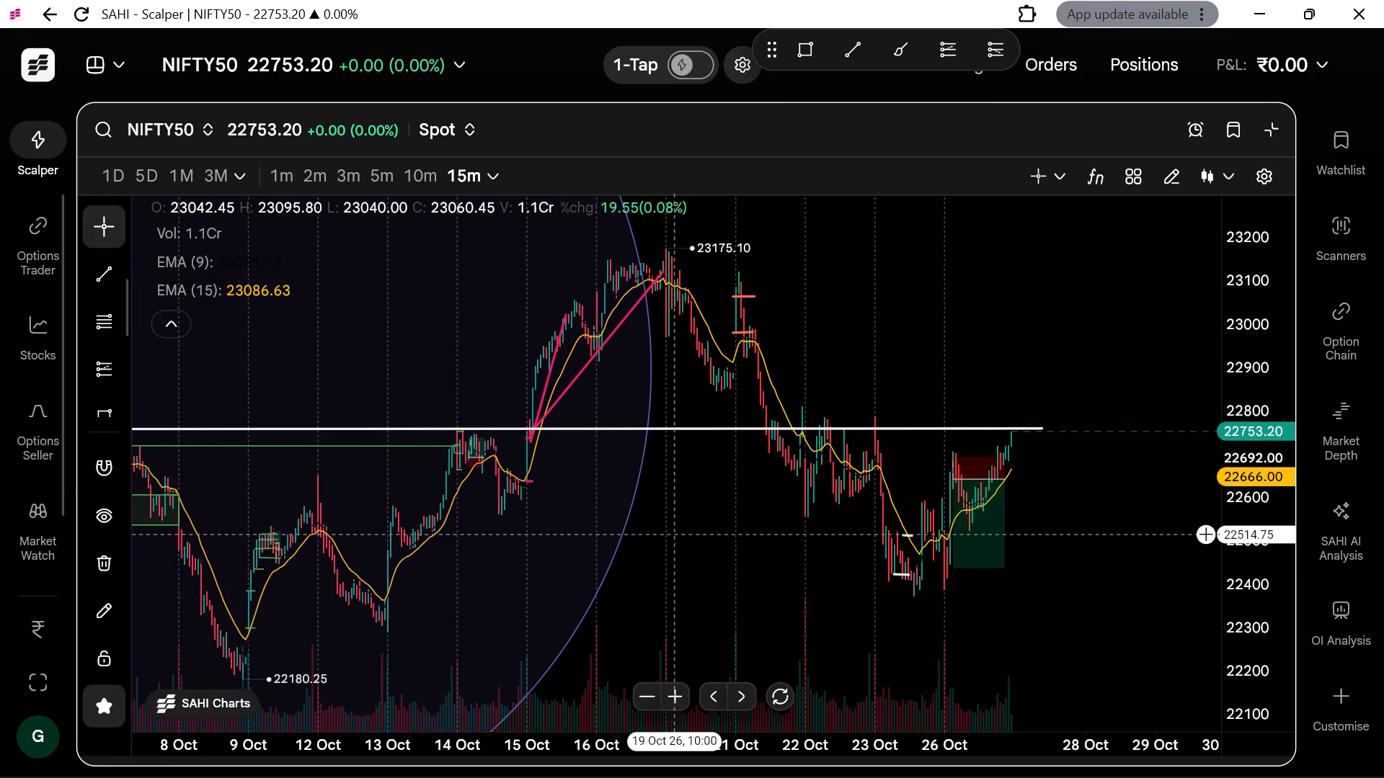
# Extend the right end of the long white horizontal line beyond the latest candle to about 30 Oct.
pyautogui.scroll(2, 674, 535)
pyautogui.hscroll(1, 674, 535)
pyautogui.hscroll(-1, 674, 535)
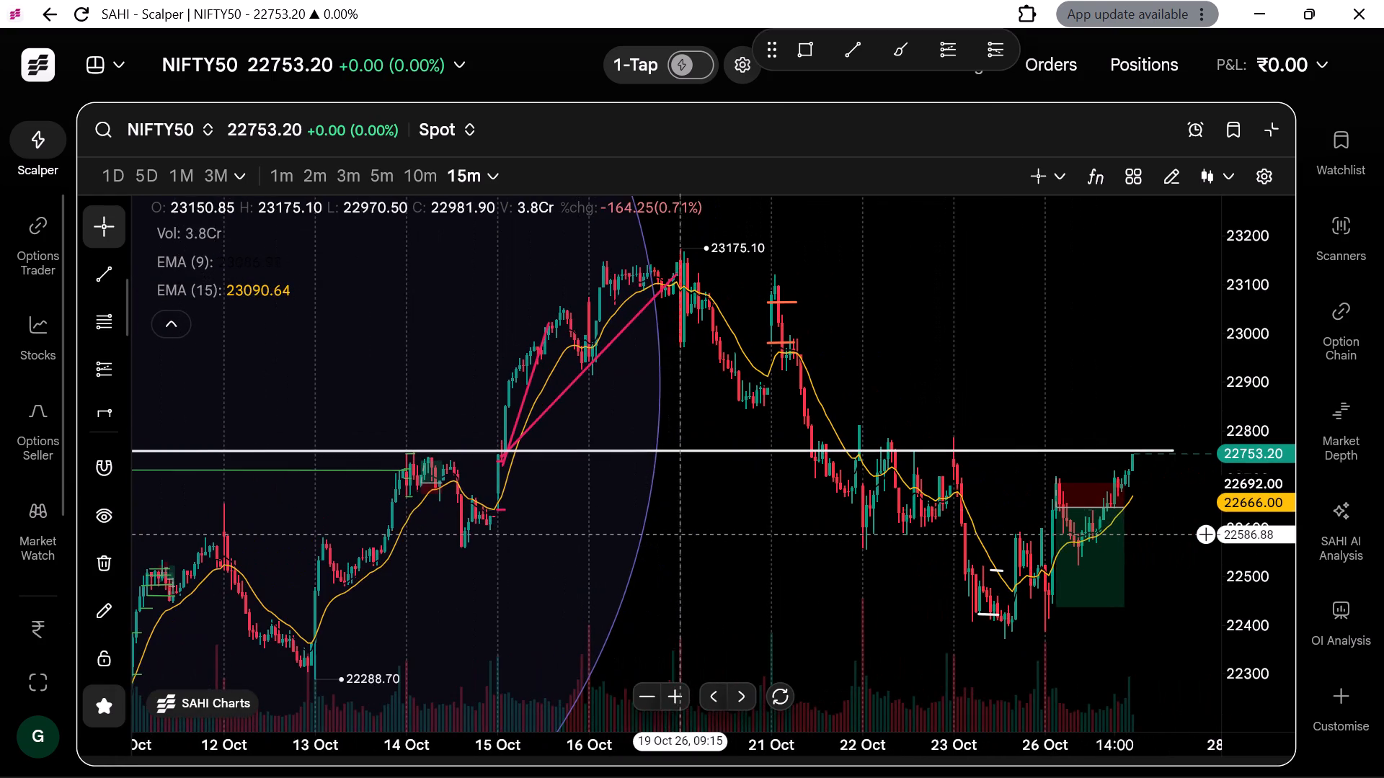
pyautogui.hscroll(-1, 708, 551)
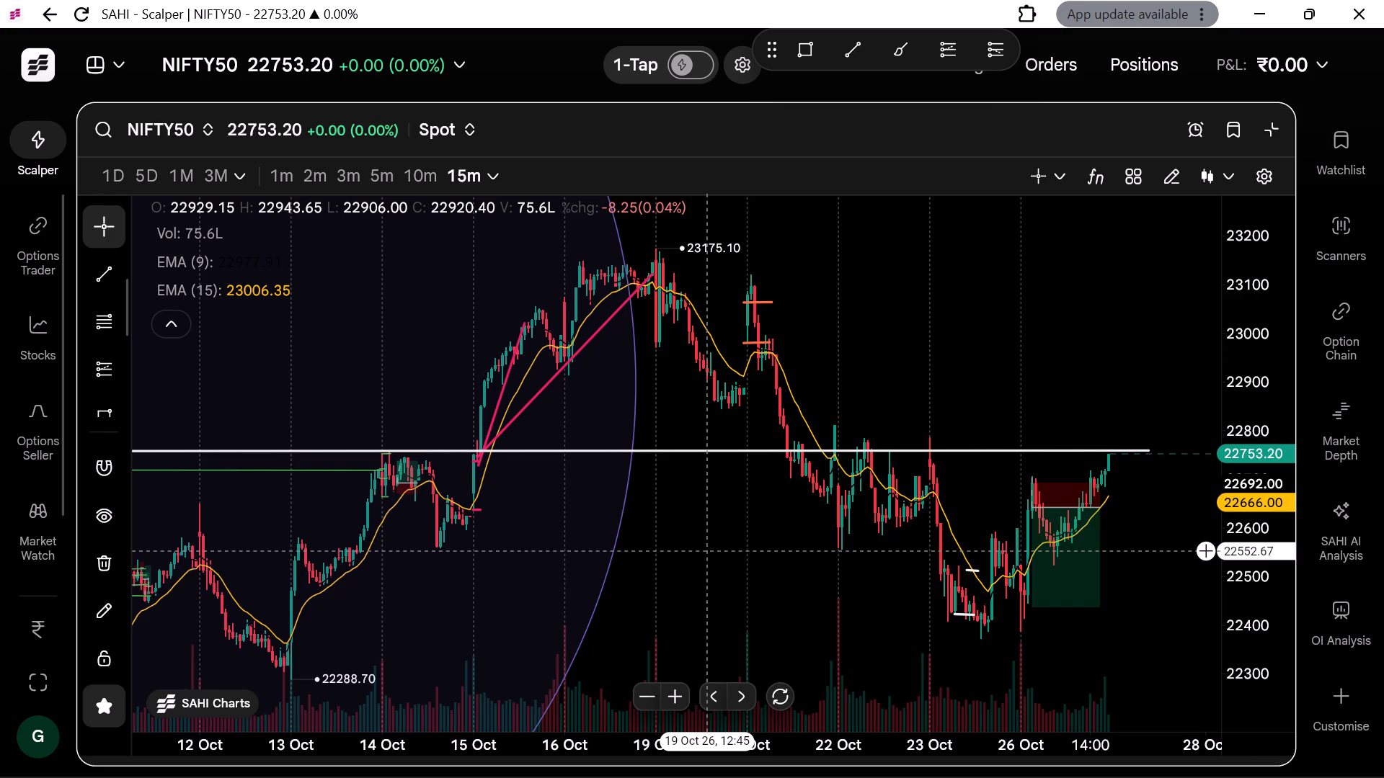
pyautogui.hscroll(-3, 708, 551)
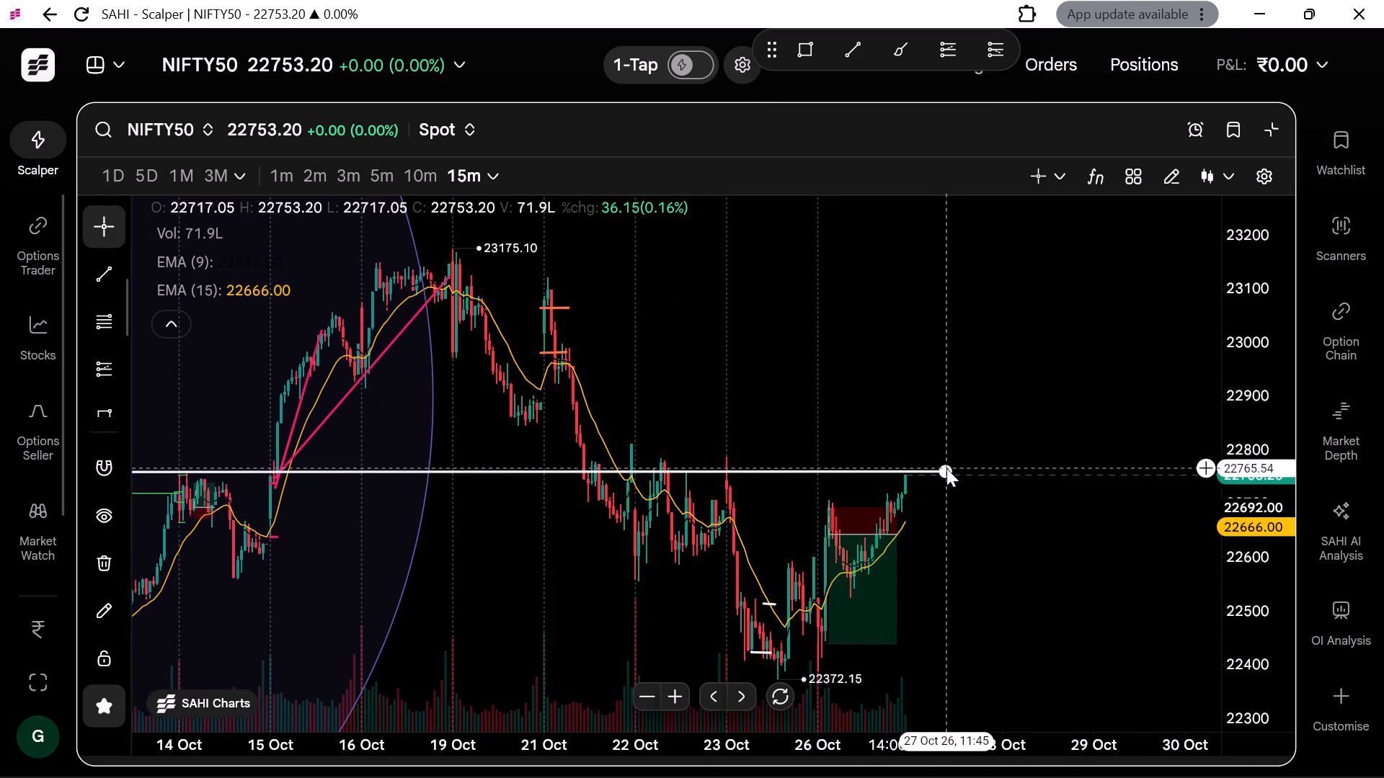
pyautogui.moveTo(946, 468); pyautogui.dragTo(1202, 466)
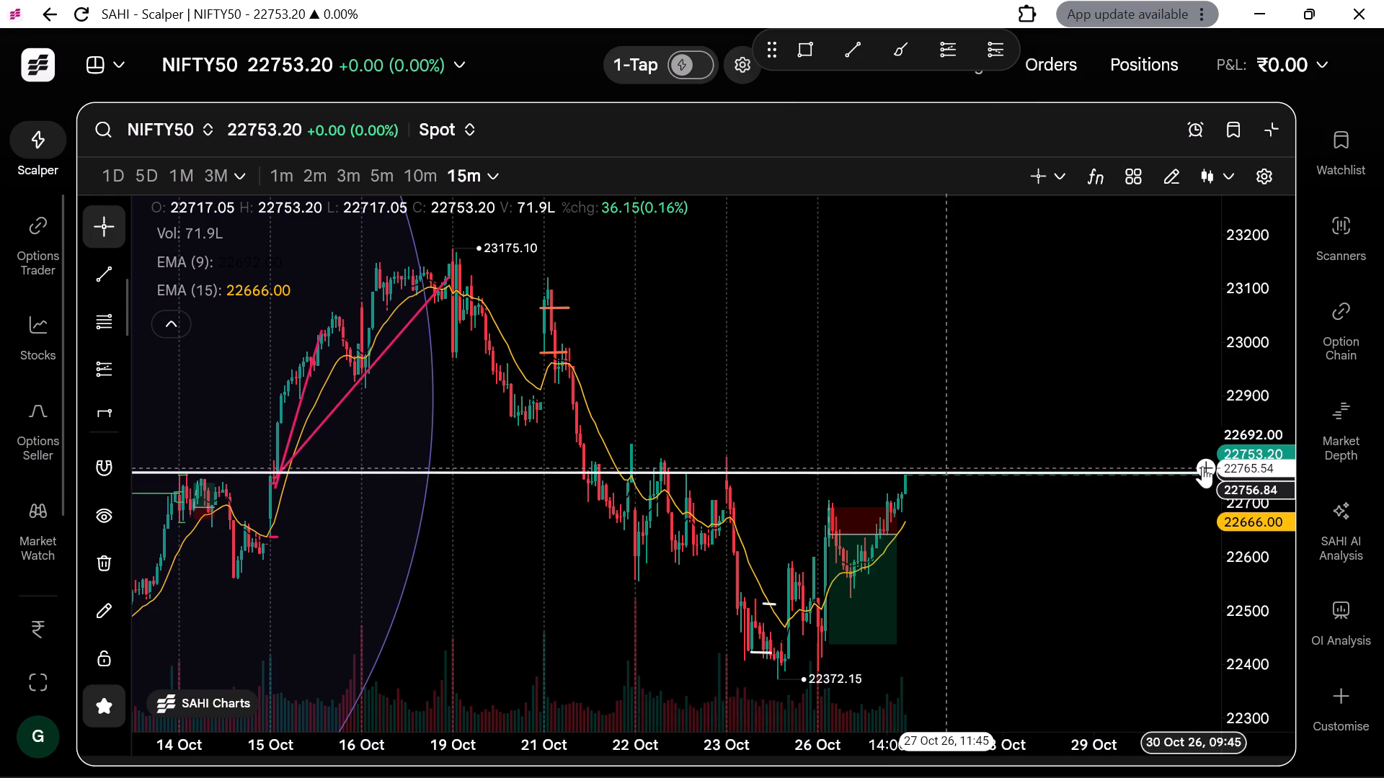
pyautogui.moveTo(1202, 466); pyautogui.dragTo(1223, 465)
pyautogui.click(1128, 531)
# Extend the left end of the long white line back to 5 Oct 09:30 at about 22763.
pyautogui.scroll(-1, 1128, 531)
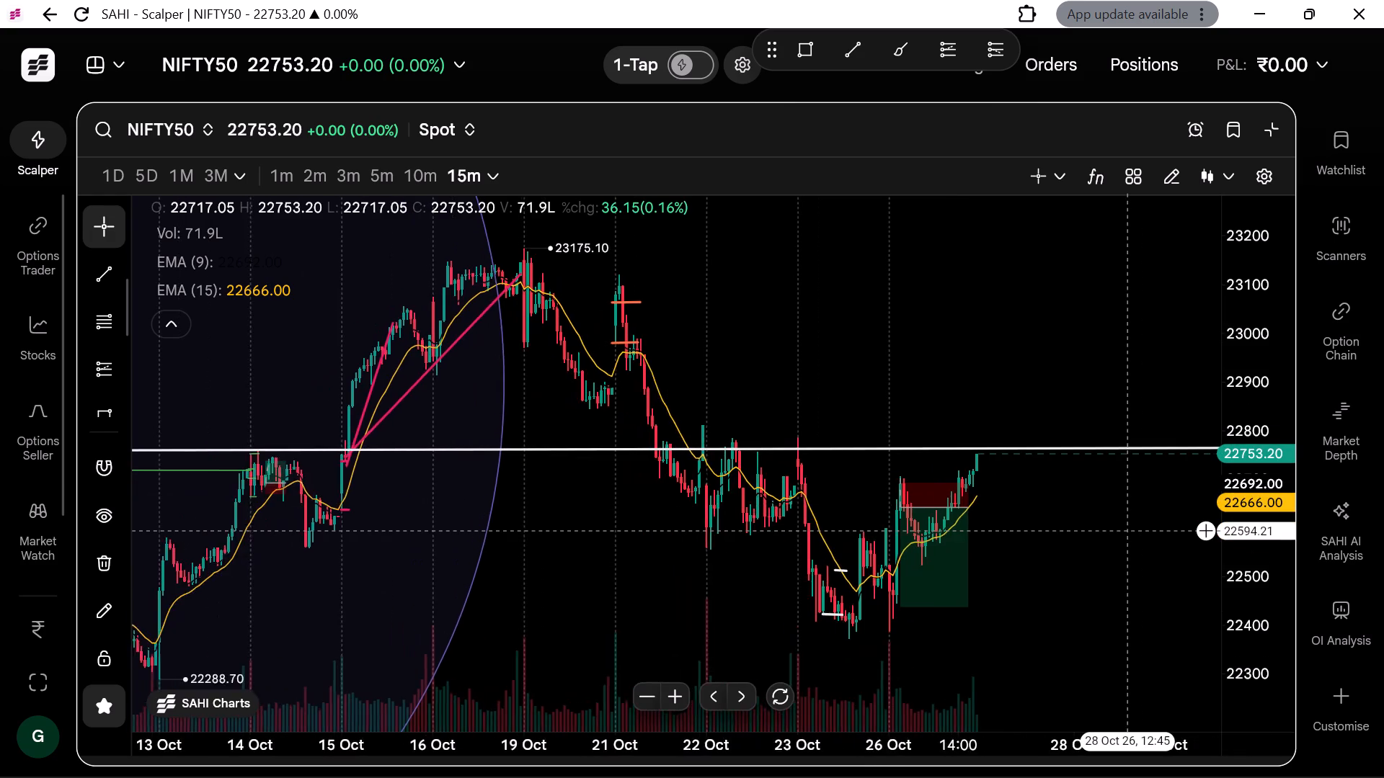
pyautogui.scroll(-2, 1128, 531)
pyautogui.hscroll(2, 1128, 531)
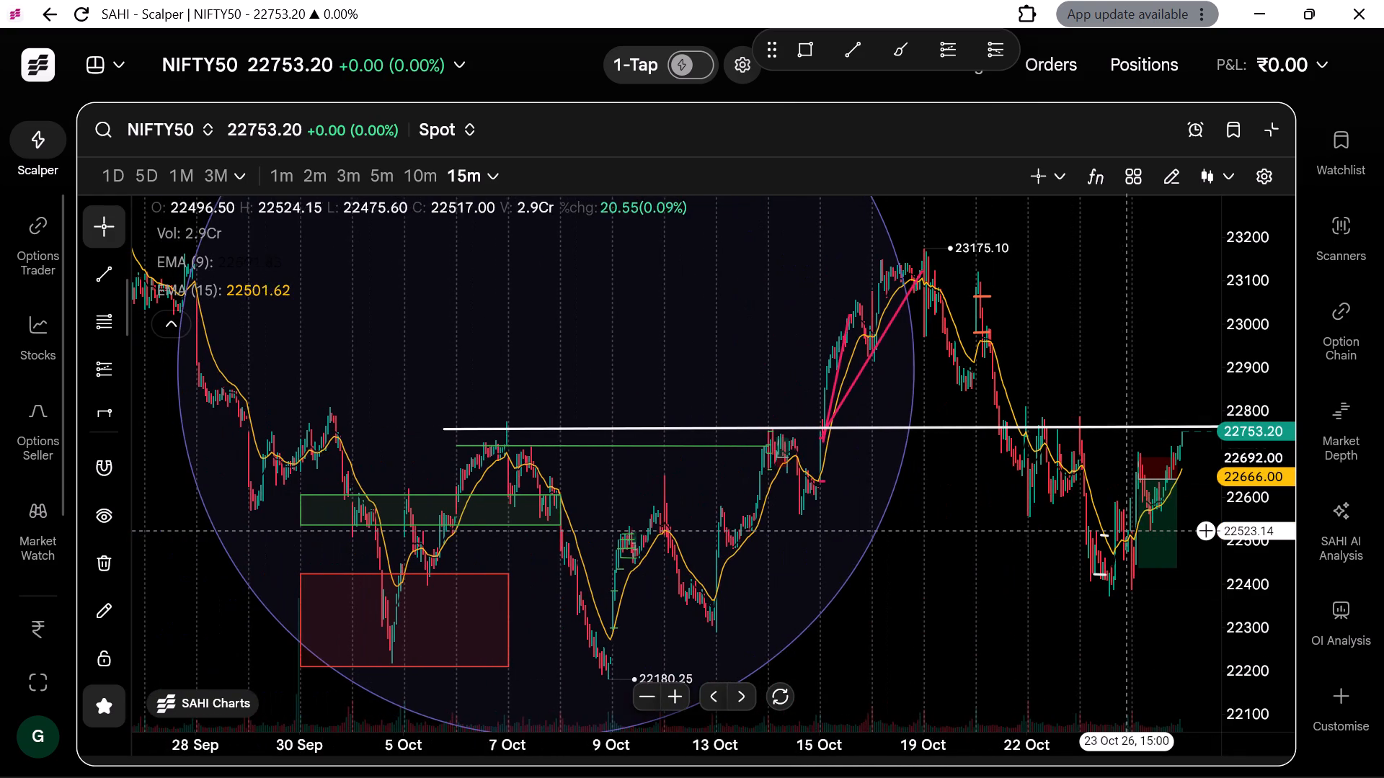
pyautogui.click(445, 430)
pyautogui.moveTo(445, 430); pyautogui.dragTo(407, 428)
pyautogui.click(407, 428)
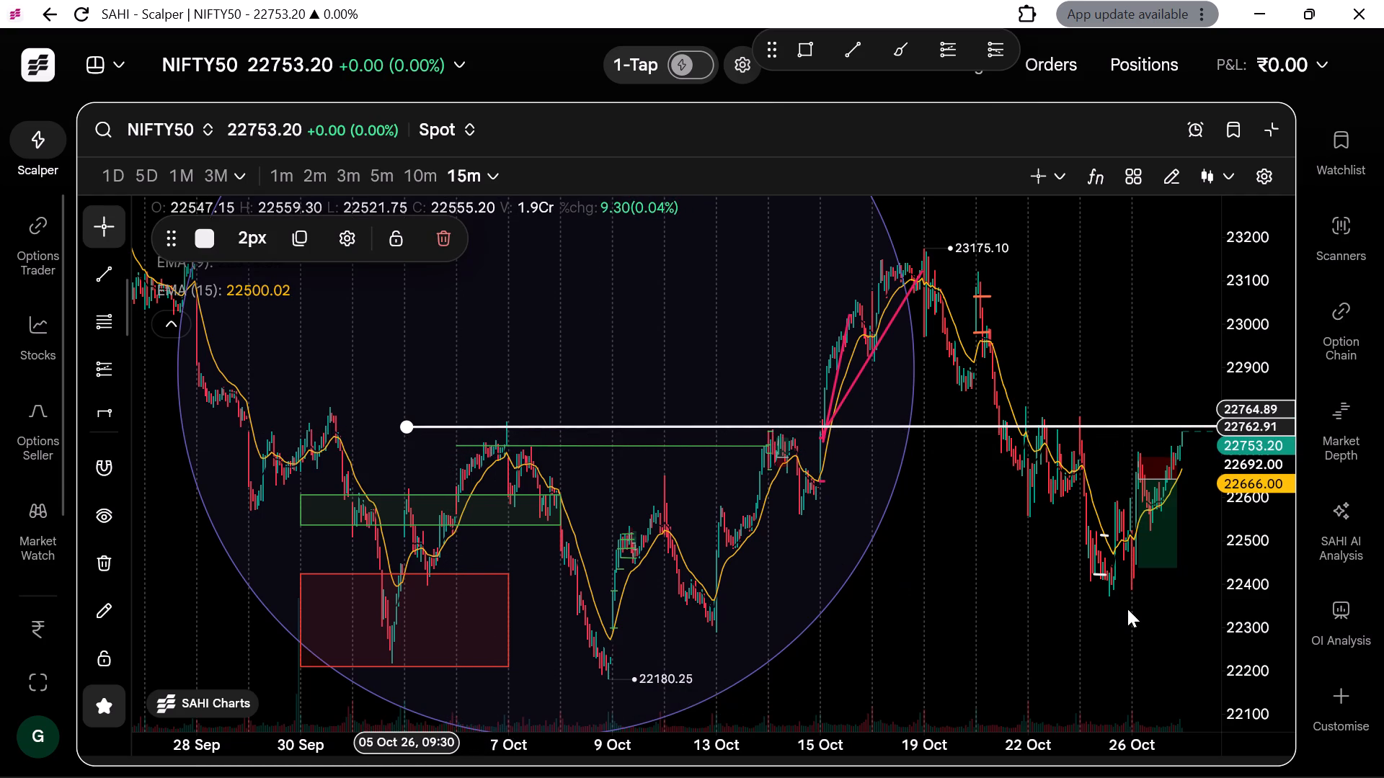
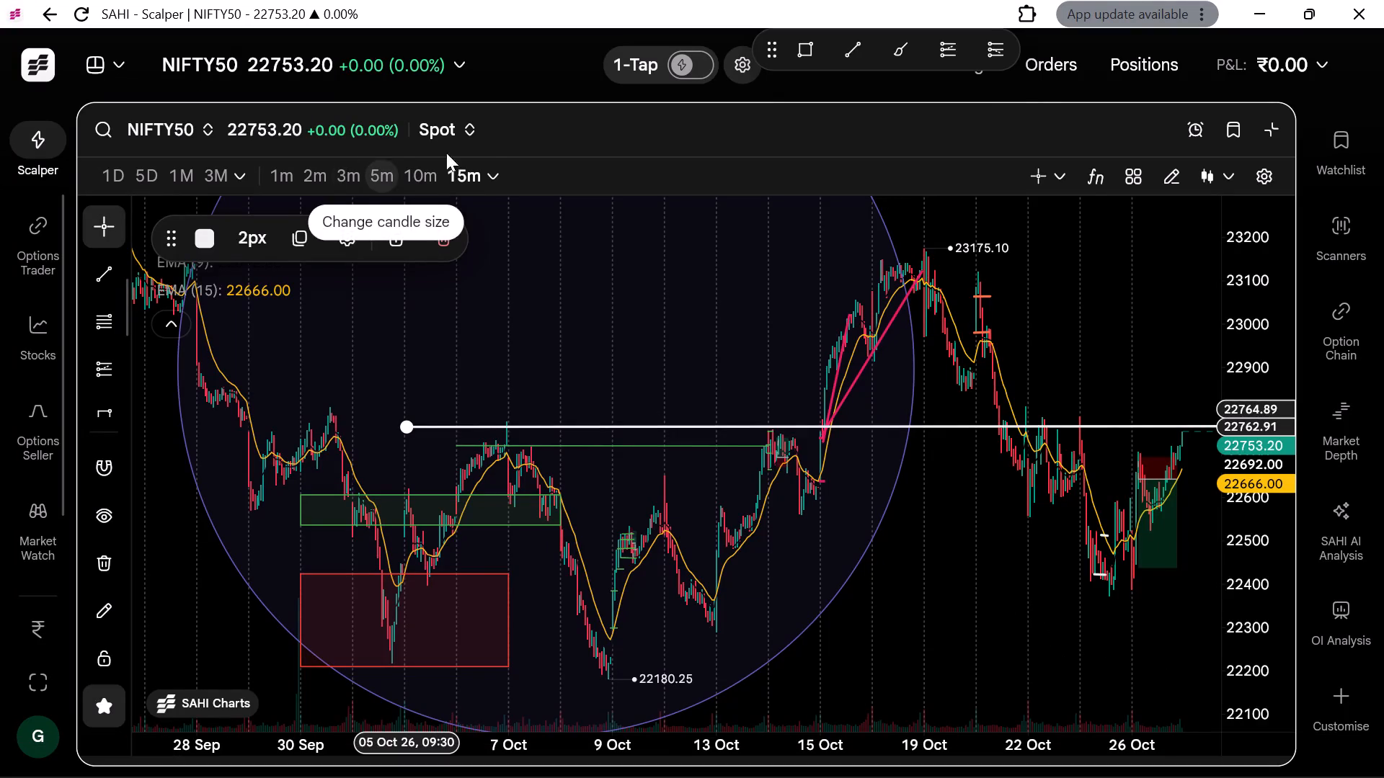
# Switch the NIFTY50 chart's candle interval to 1 day and get its data loaded.
pyautogui.click(480, 179)
pyautogui.scroll(-1, 458, 407)
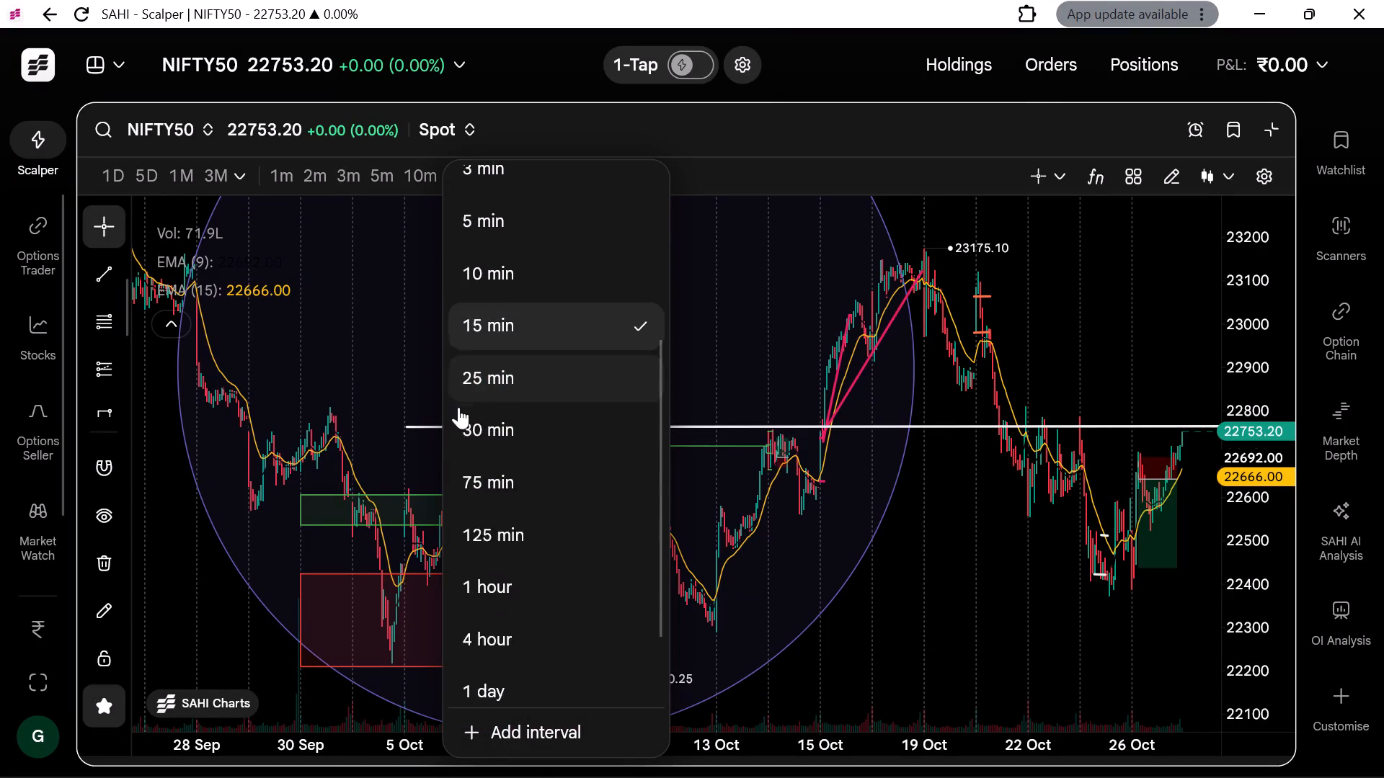
pyautogui.scroll(-1, 458, 407)
pyautogui.scroll(-1, 484, 644)
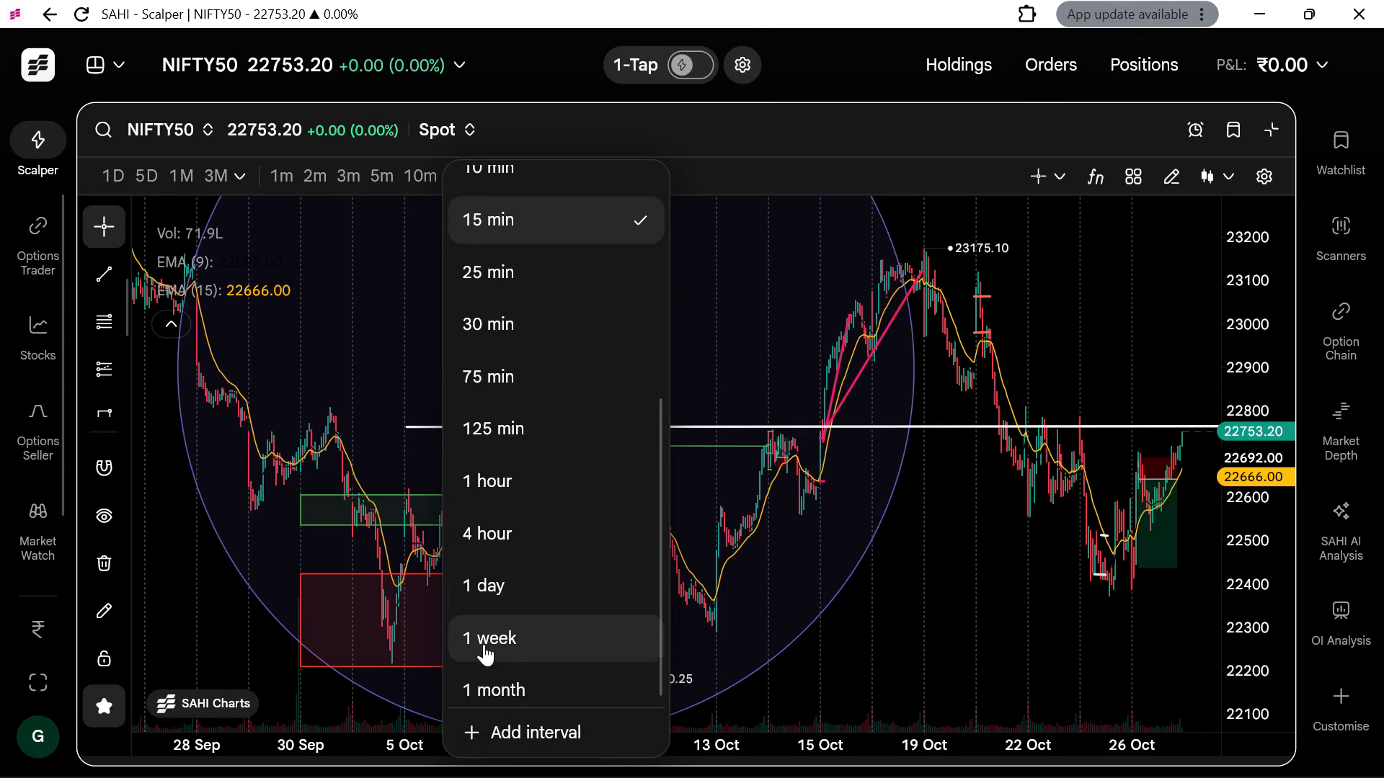
pyautogui.scroll(-1, 484, 644)
pyautogui.click(481, 589)
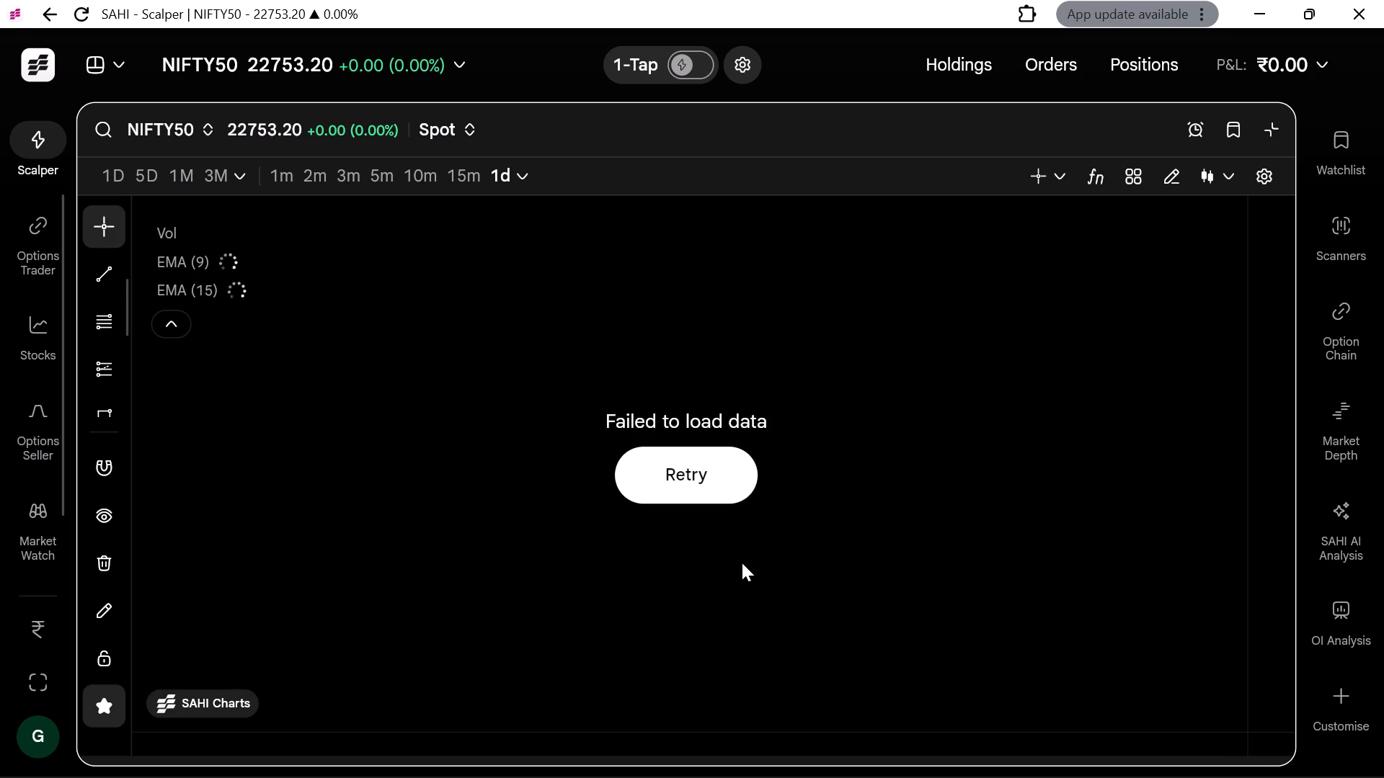
pyautogui.click(716, 473)
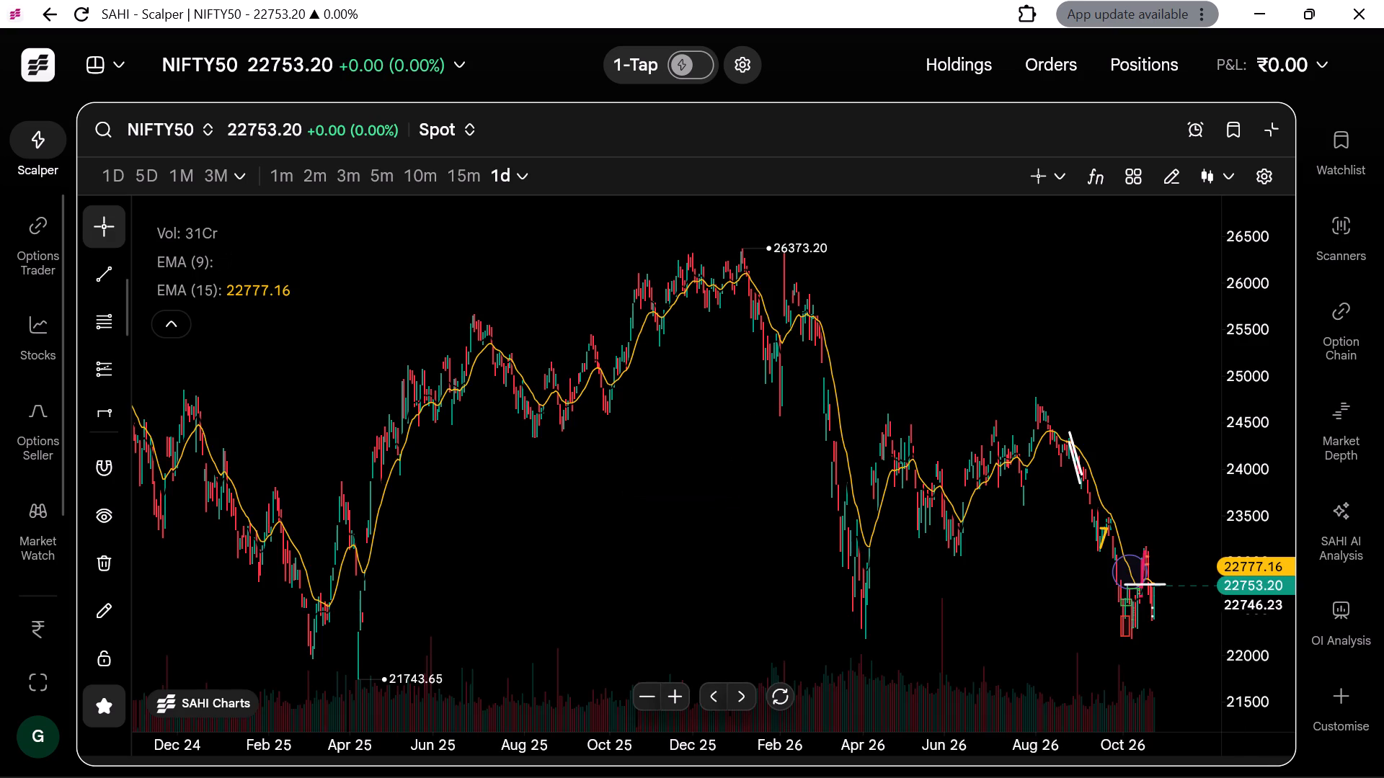
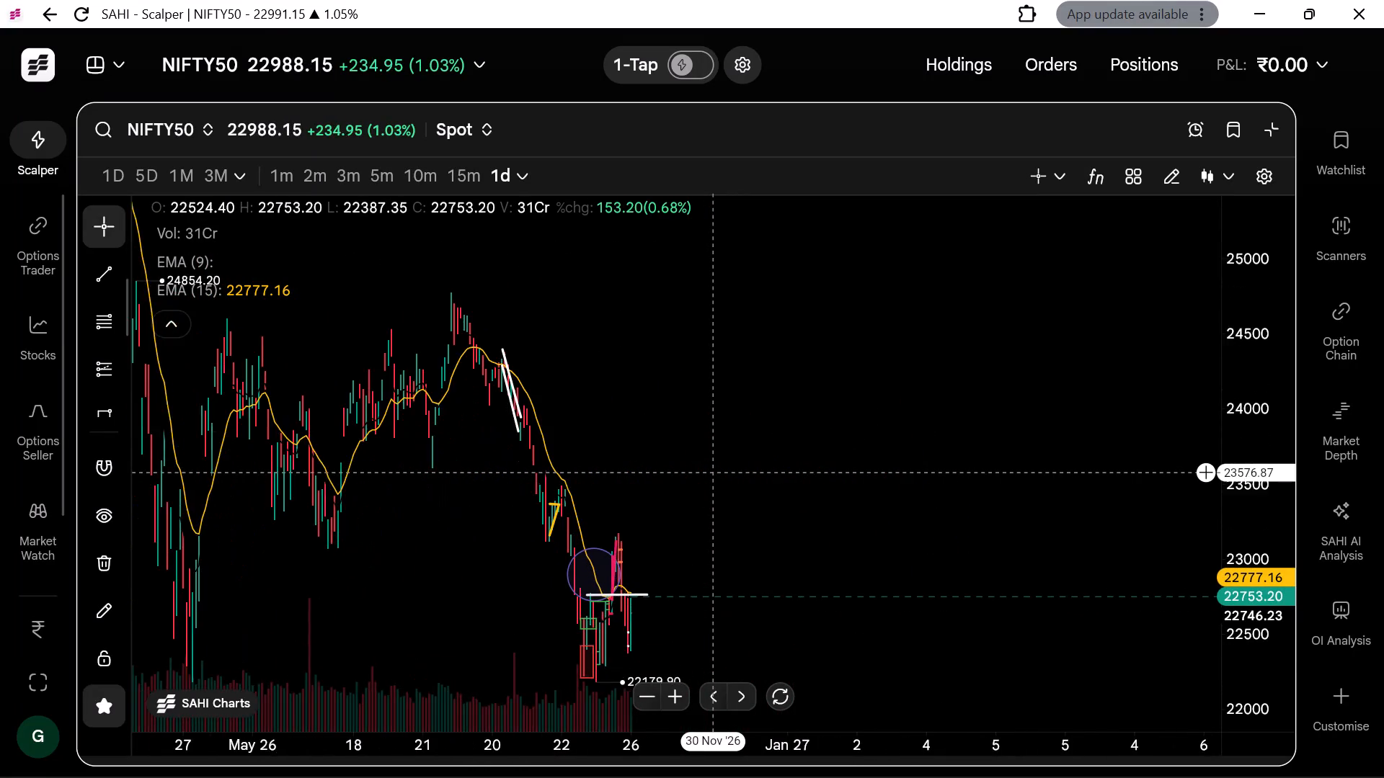
# Delete the long white horizontal line spanning 5 Oct to 30 Oct '26 across the recent daily candles.
pyautogui.scroll(9, 716, 473)
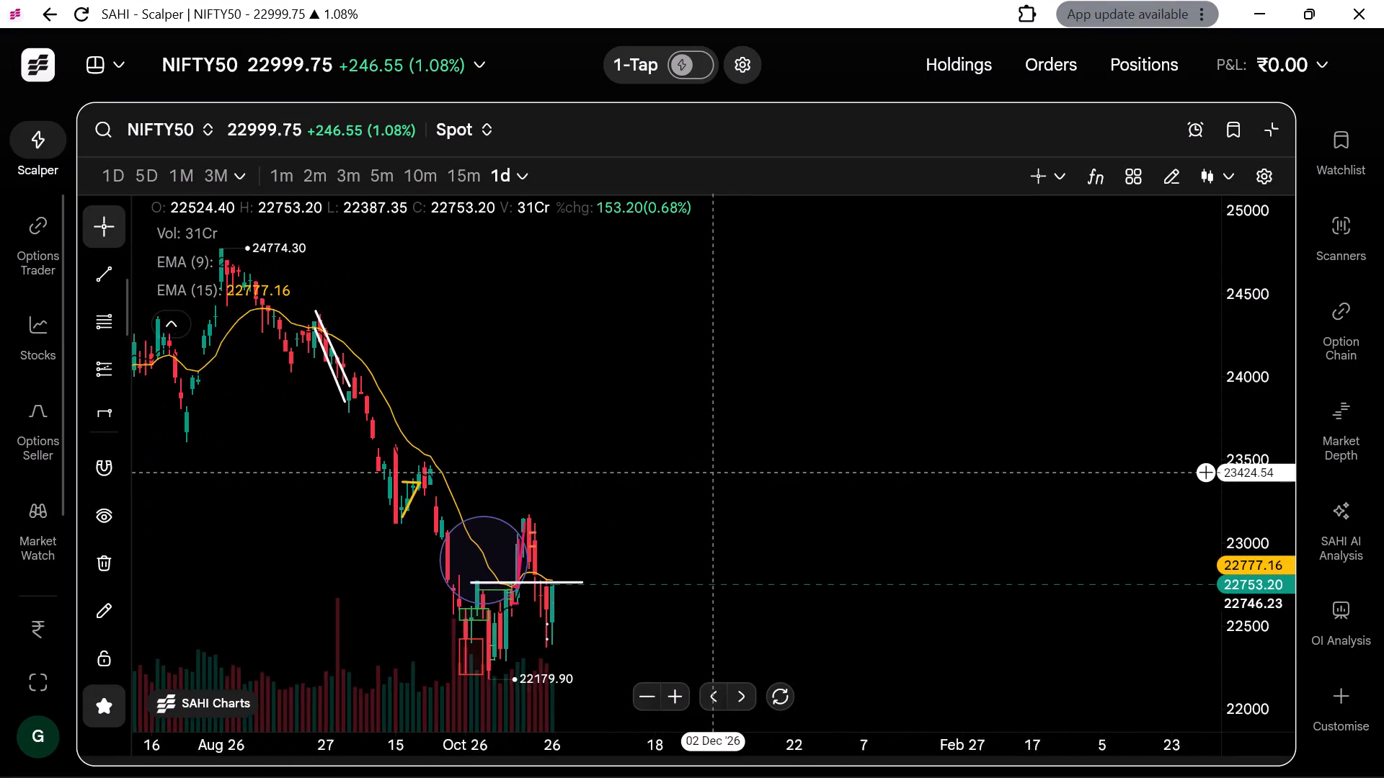
pyautogui.scroll(8, 716, 473)
pyautogui.hscroll(2, 716, 473)
pyautogui.hscroll(-1, 716, 473)
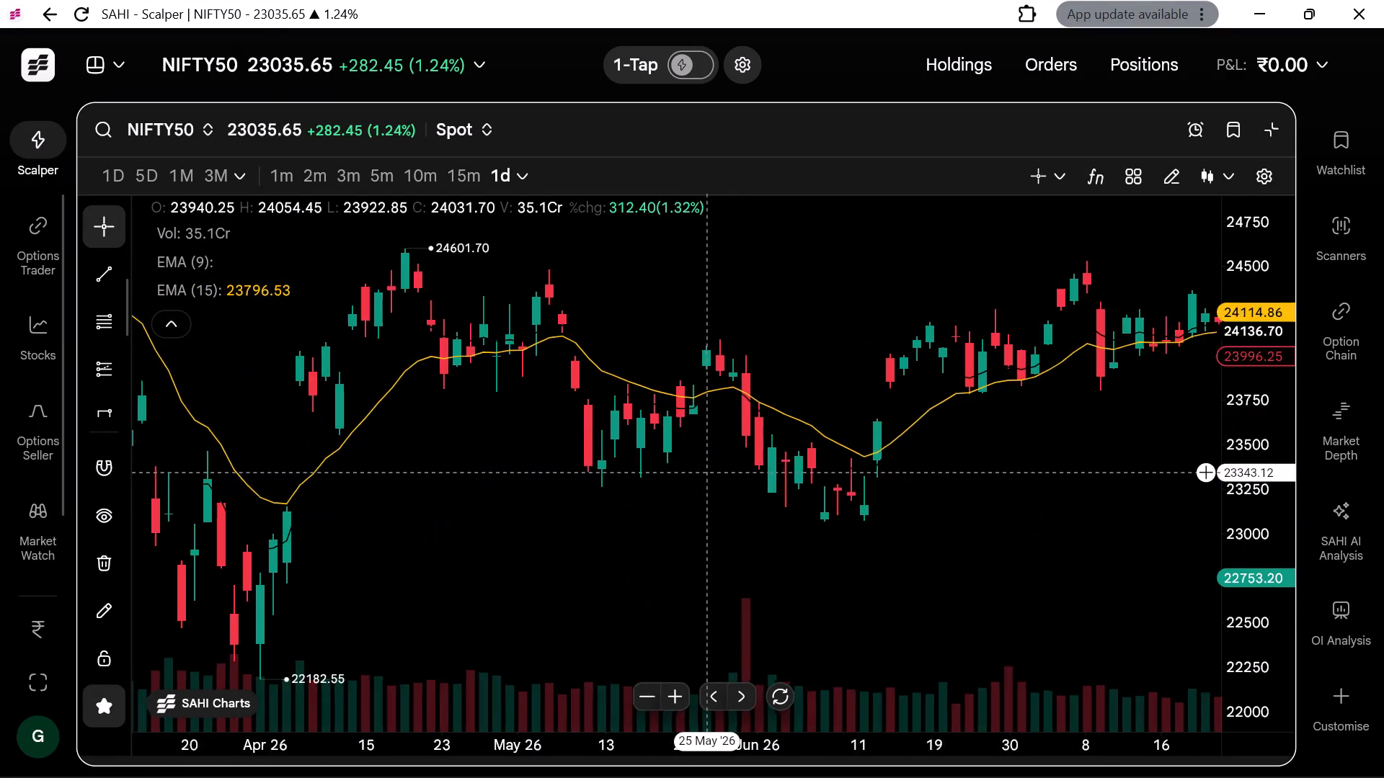
pyautogui.hscroll(-12, 716, 473)
pyautogui.scroll(1, 716, 473)
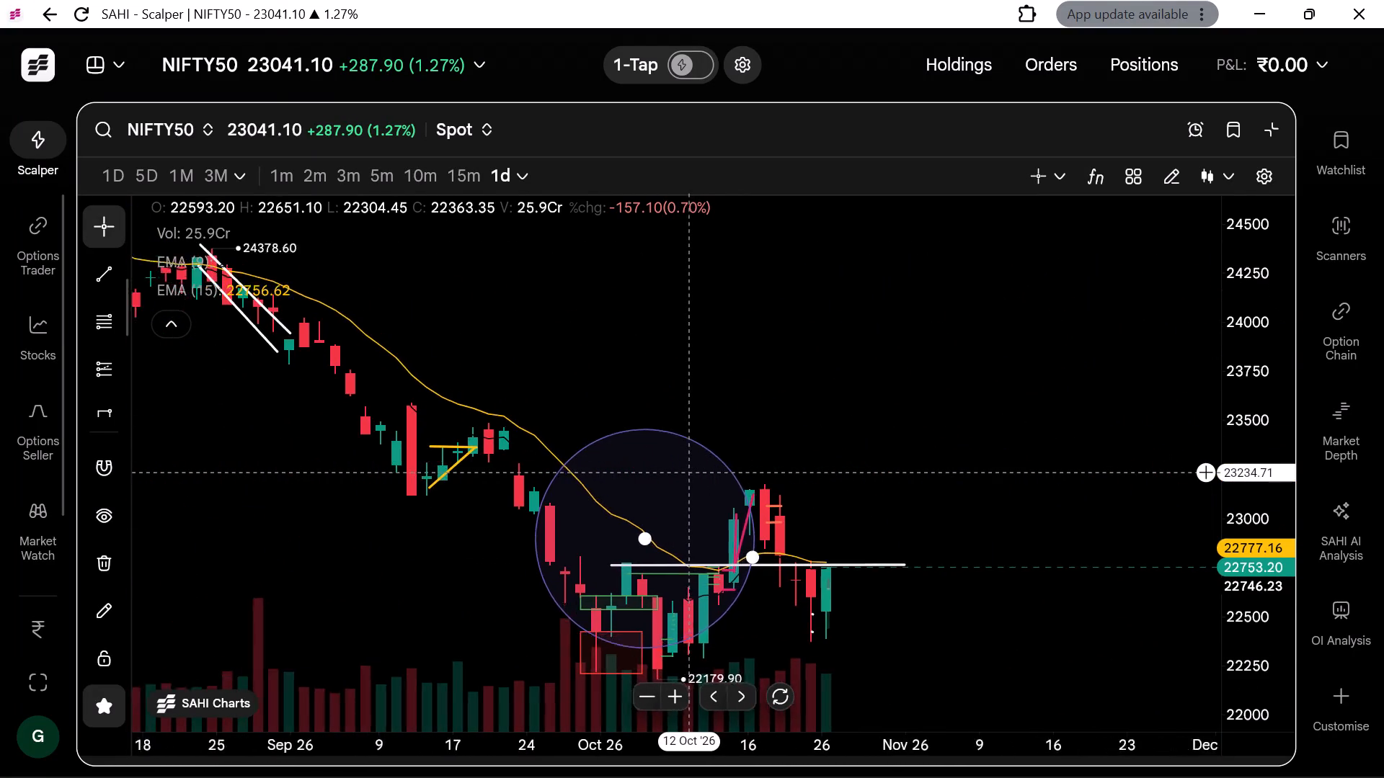
pyautogui.scroll(3, 716, 473)
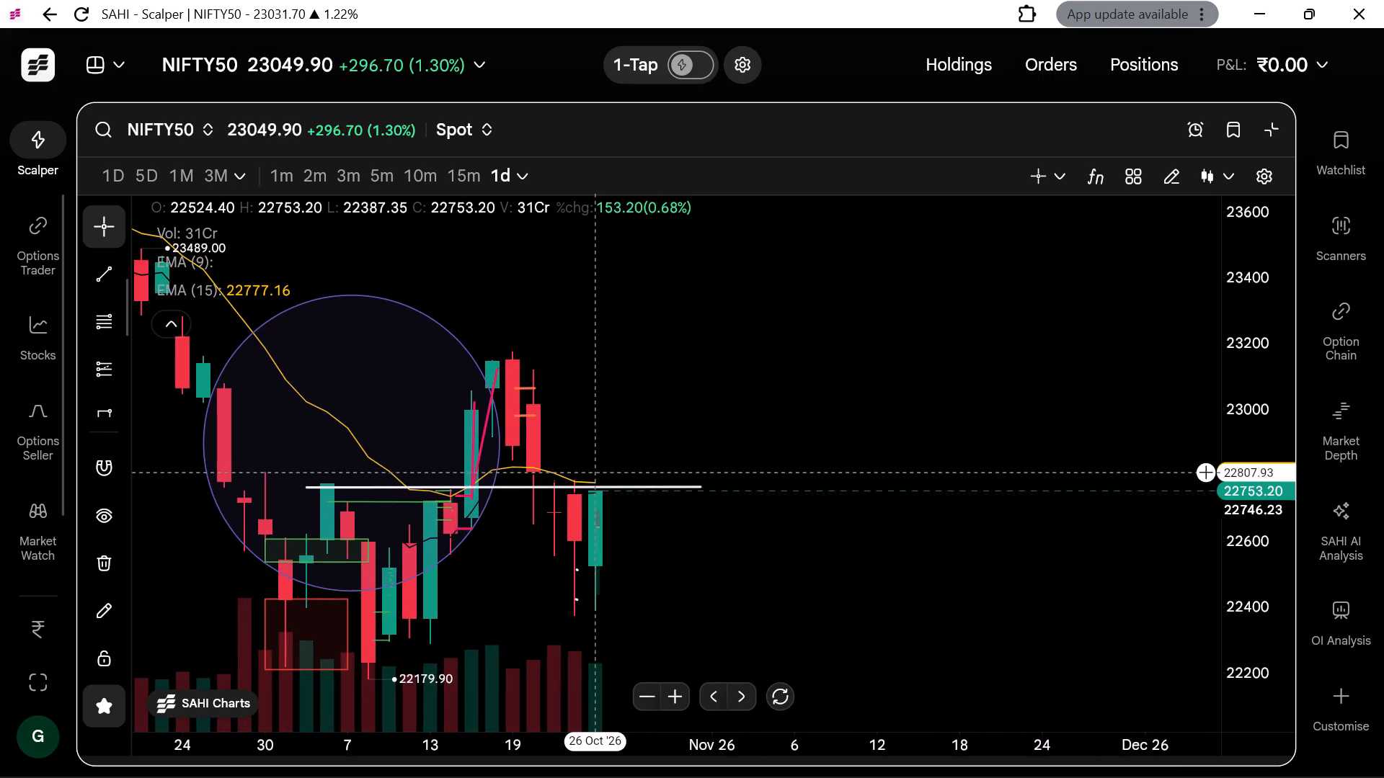
pyautogui.hscroll(1, 716, 473)
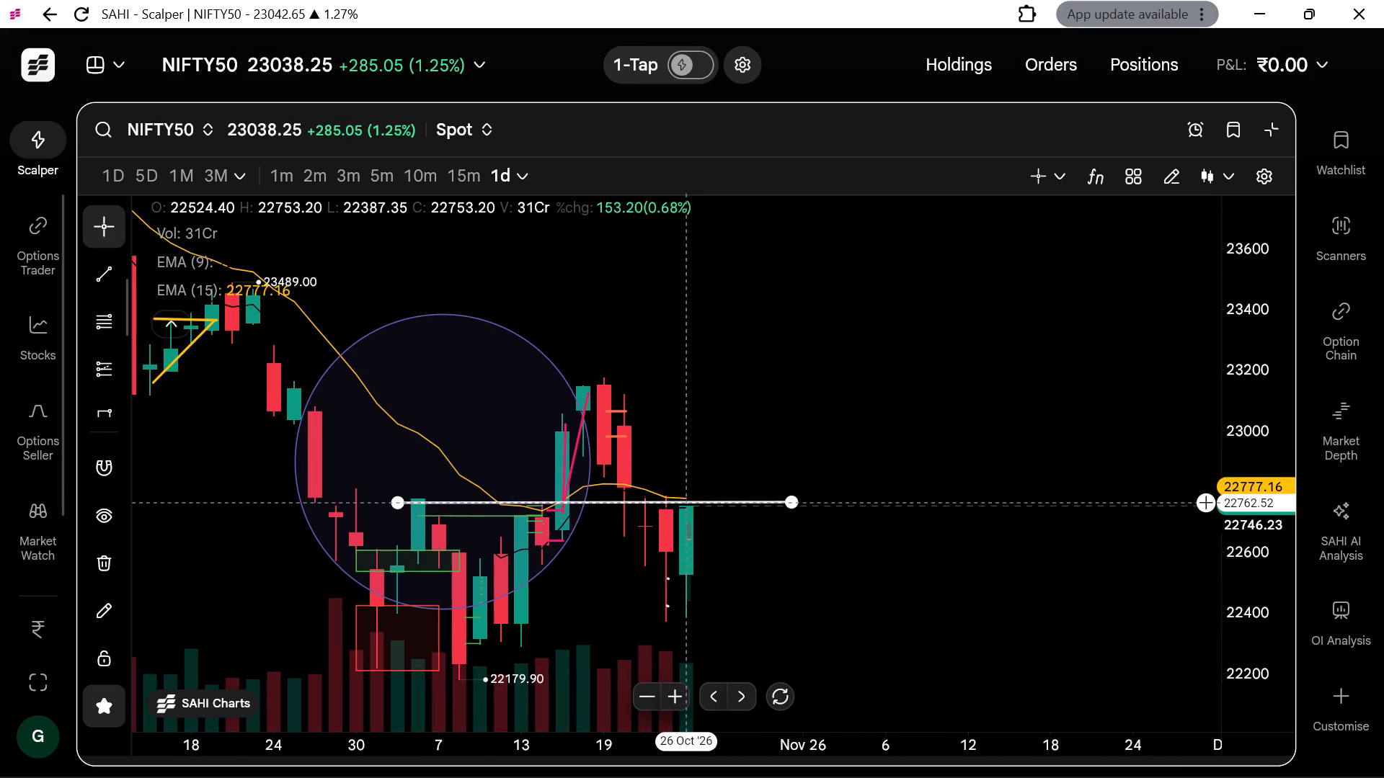
pyautogui.click(695, 503)
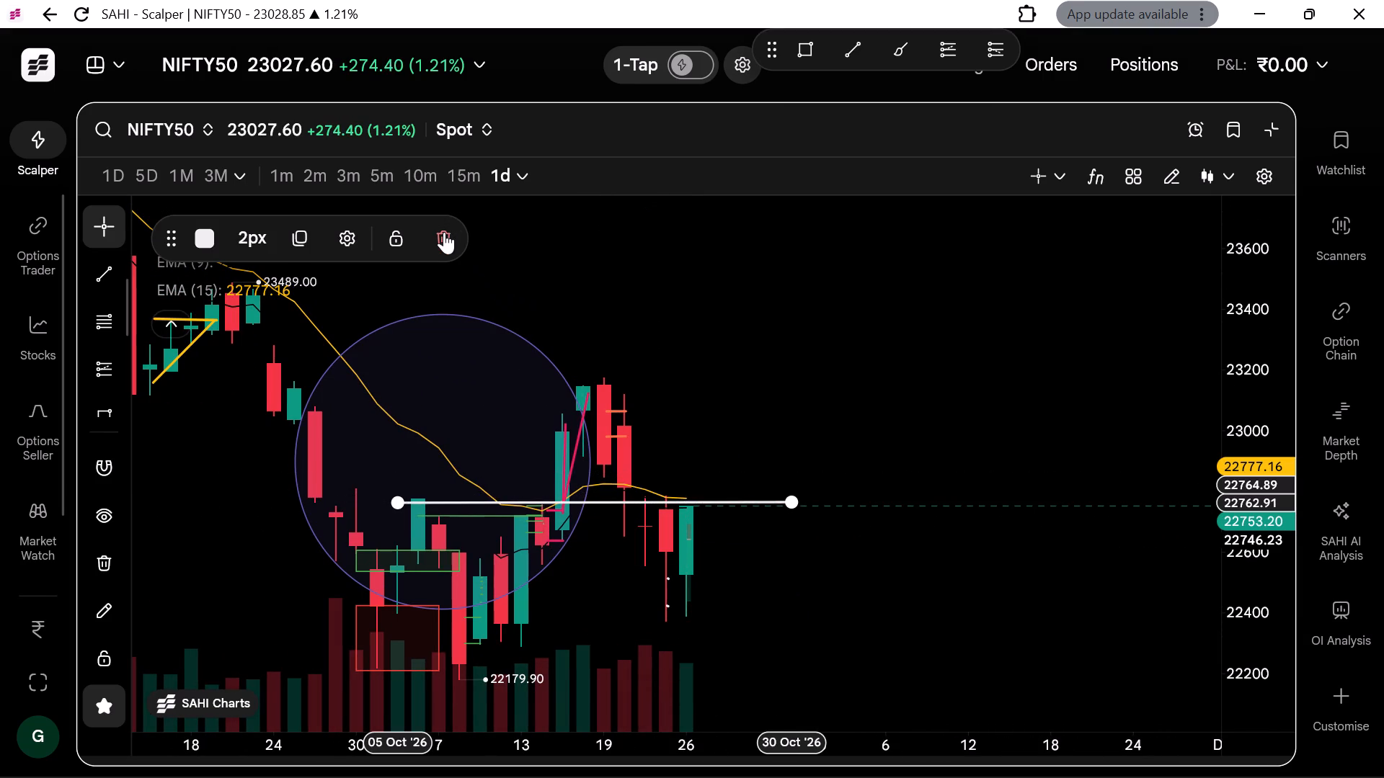
pyautogui.click(444, 232)
# Draw a horizontal trend line at about 22755.66 along the tops of the last two daily candles, from 23 Oct to 30 Oct '26.
pyautogui.hscroll(-2, 672, 346)
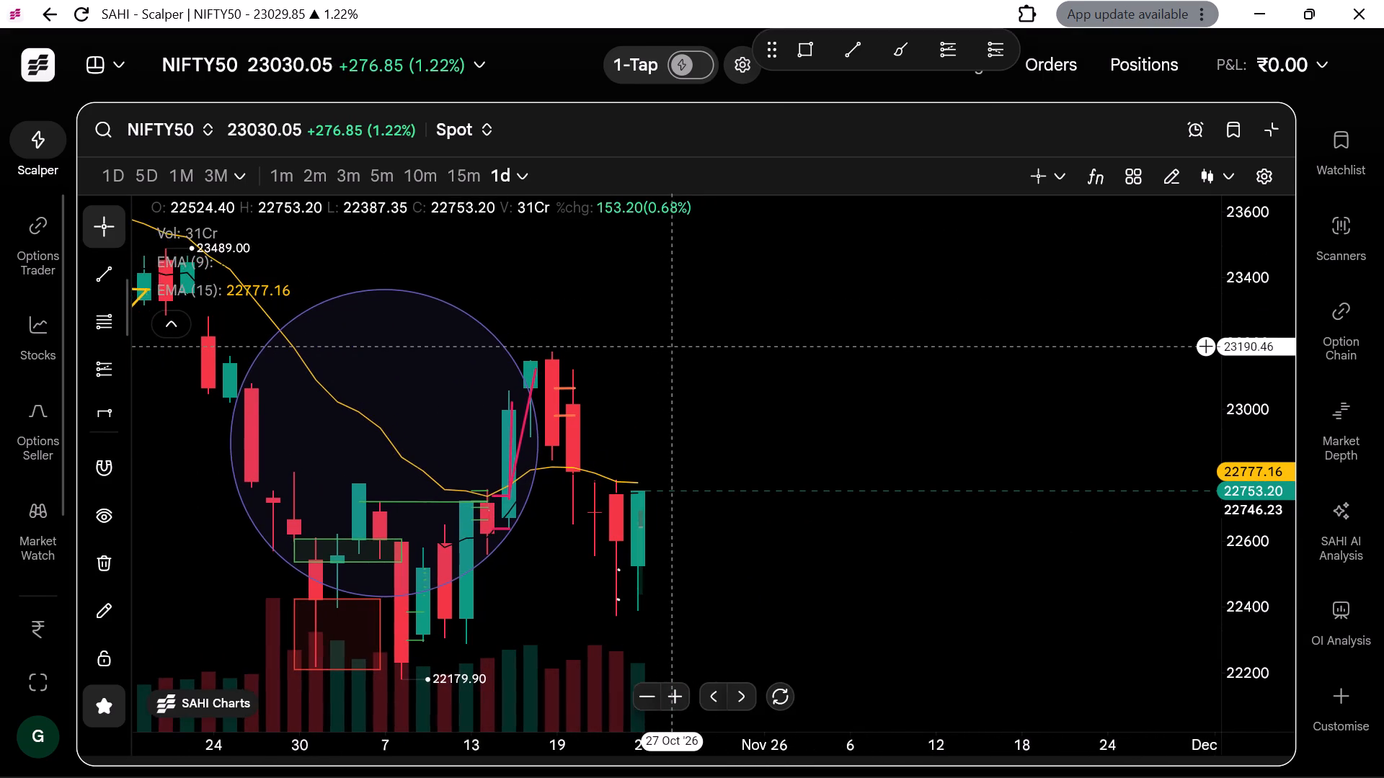
pyautogui.hscroll(-1, 672, 346)
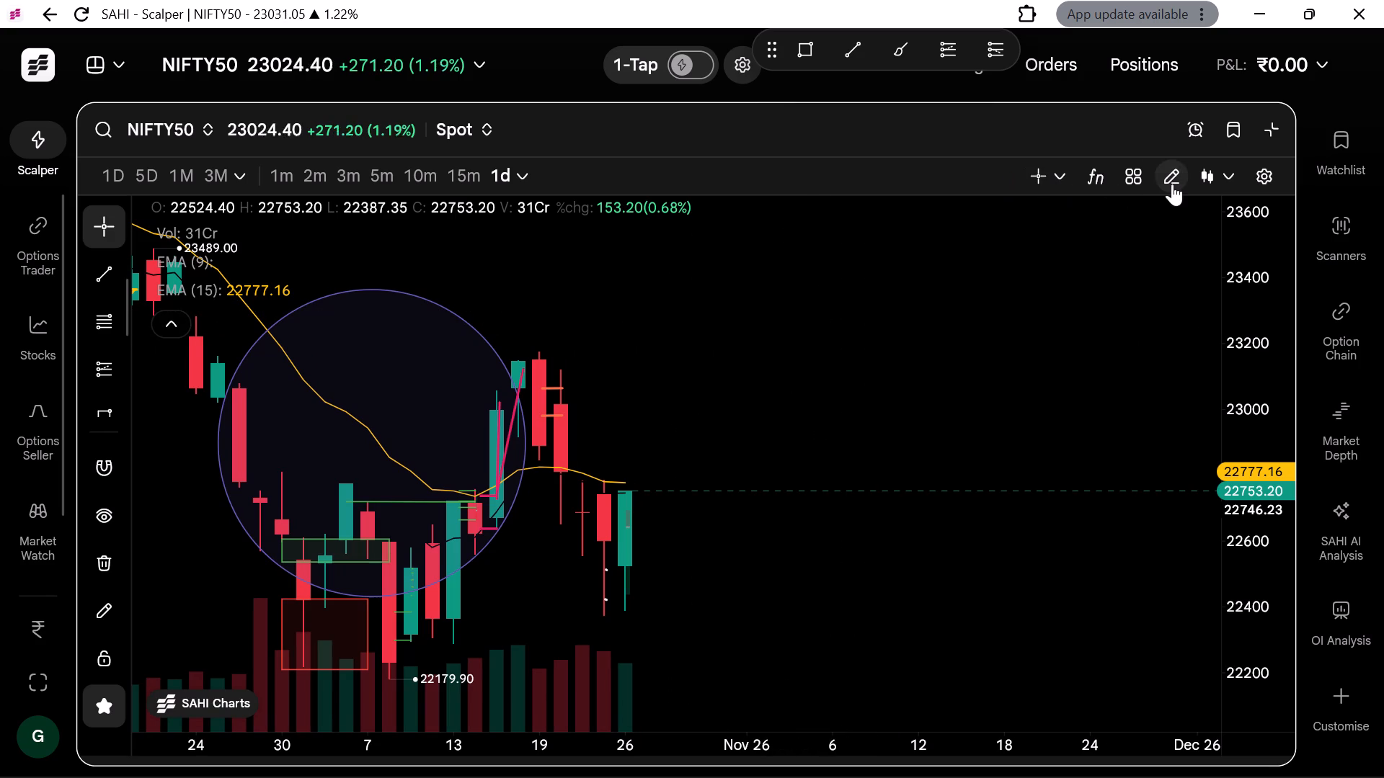
pyautogui.click(848, 47)
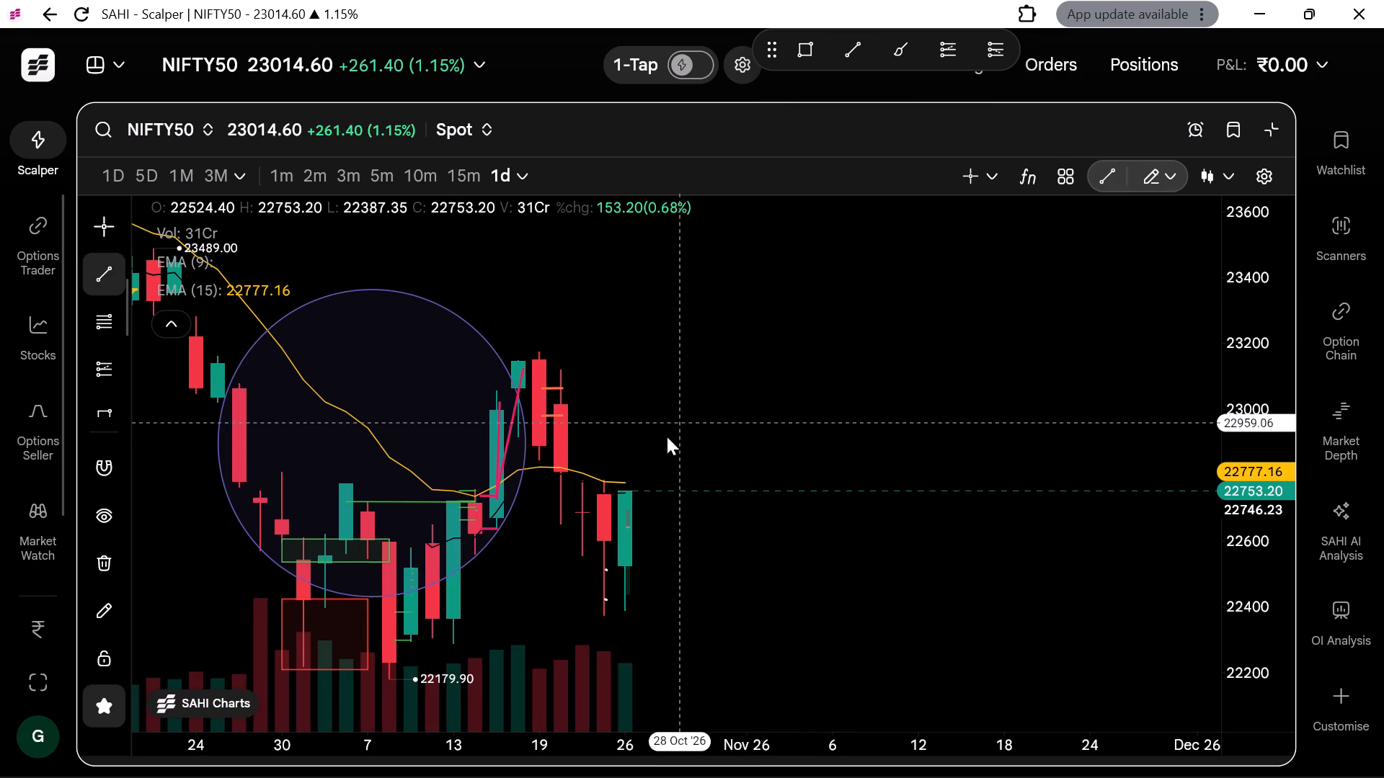
pyautogui.click(613, 490)
pyautogui.moveTo(613, 490); pyautogui.dragTo(719, 501)
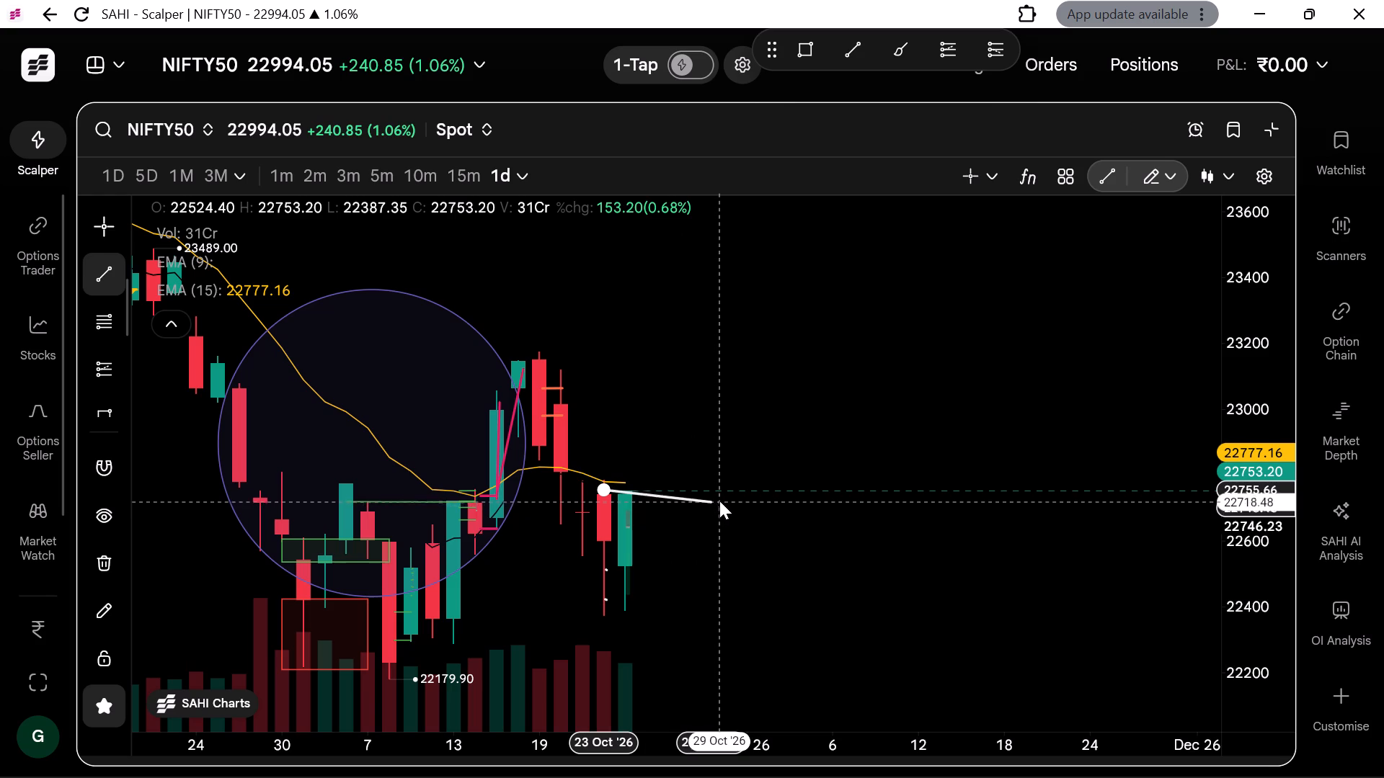
pyautogui.moveTo(719, 501); pyautogui.dragTo(730, 490)
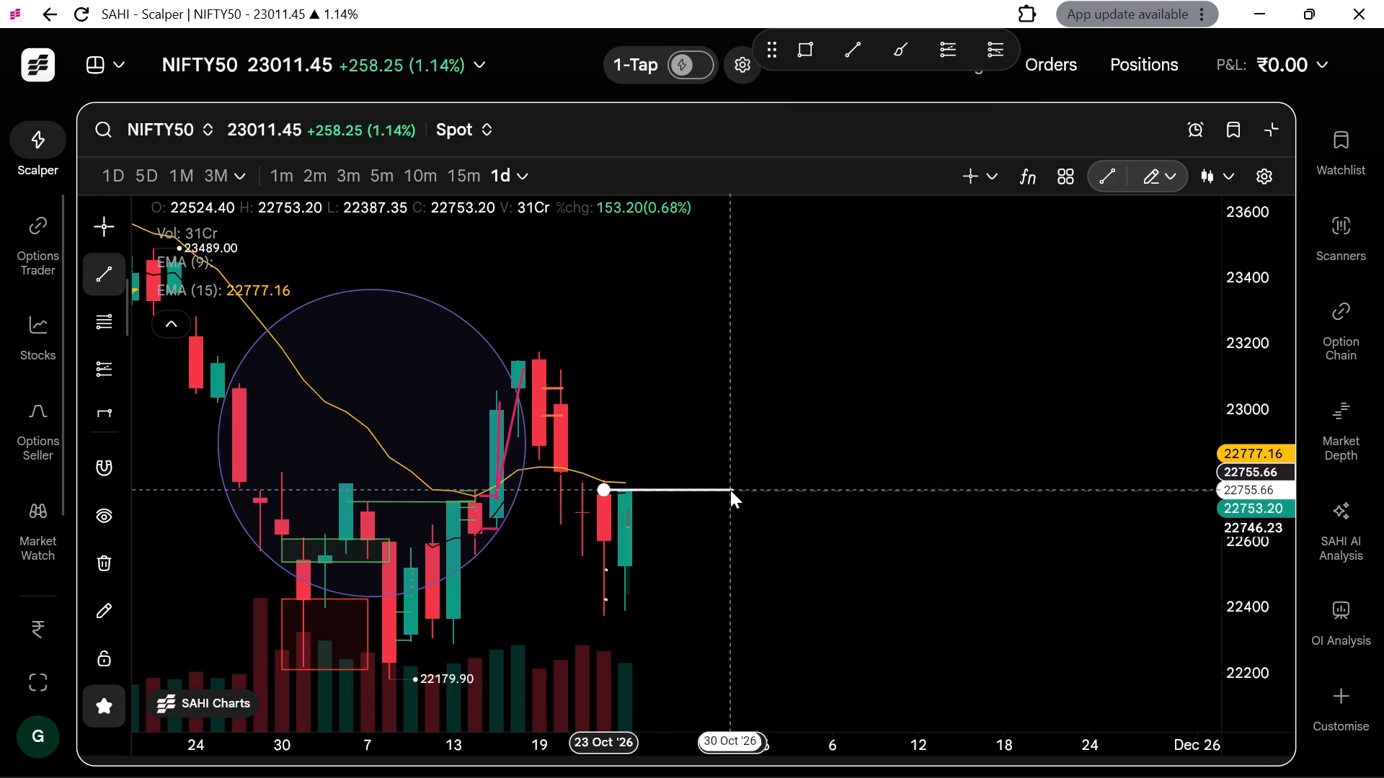
pyautogui.click(730, 490)
pyautogui.click(752, 323)
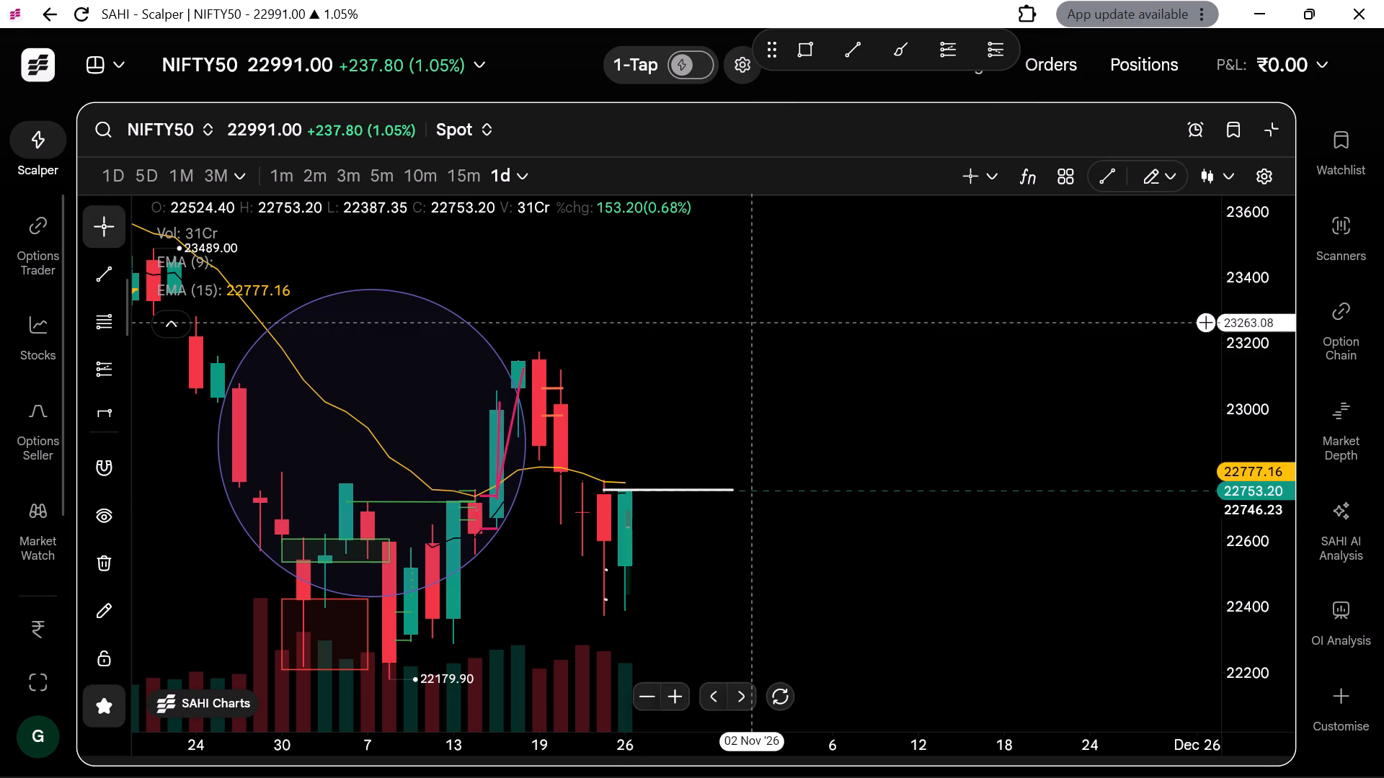
# Draw a near-horizontal trend line at the last candle's low, from about 22390 on 26 Oct to about 22395 on 30 Oct '26.
pyautogui.click(857, 45)
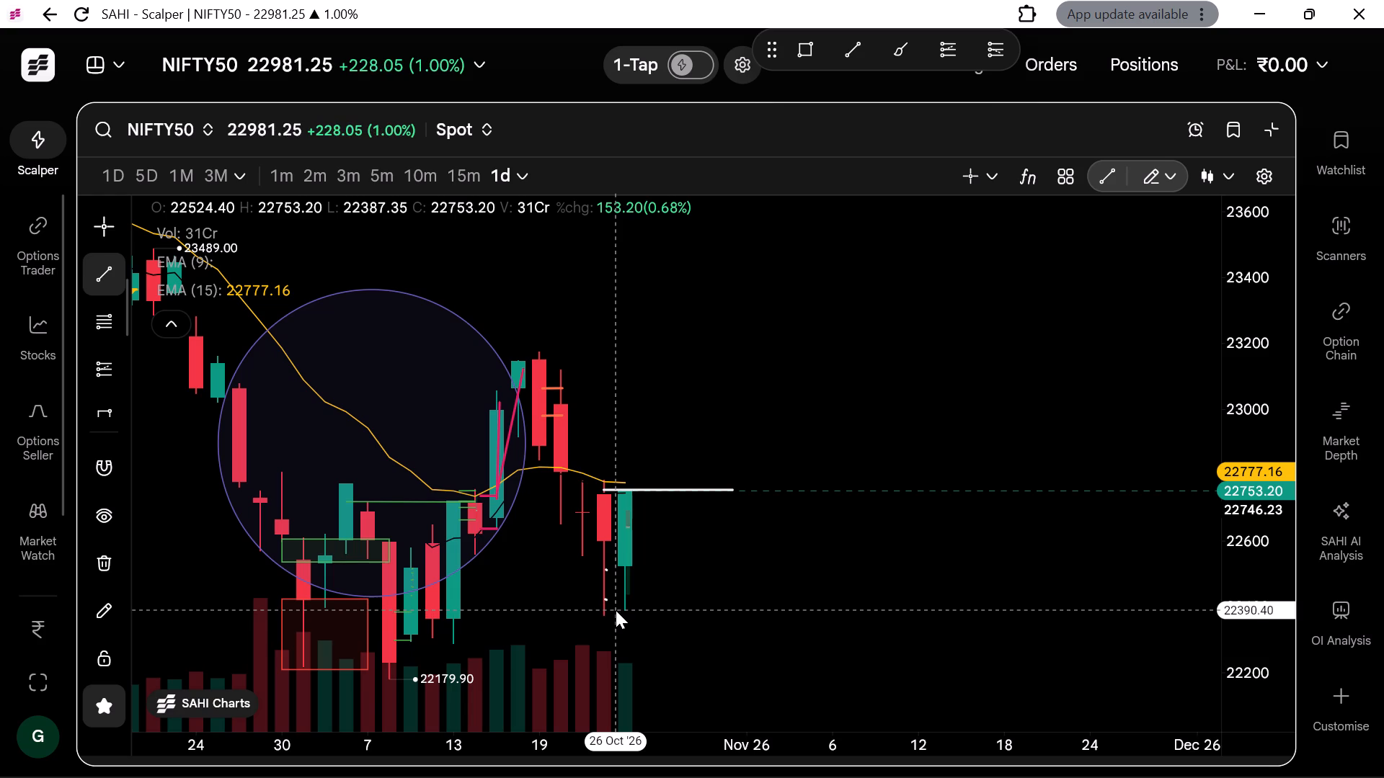
pyautogui.click(616, 610)
pyautogui.moveTo(616, 610); pyautogui.dragTo(702, 616)
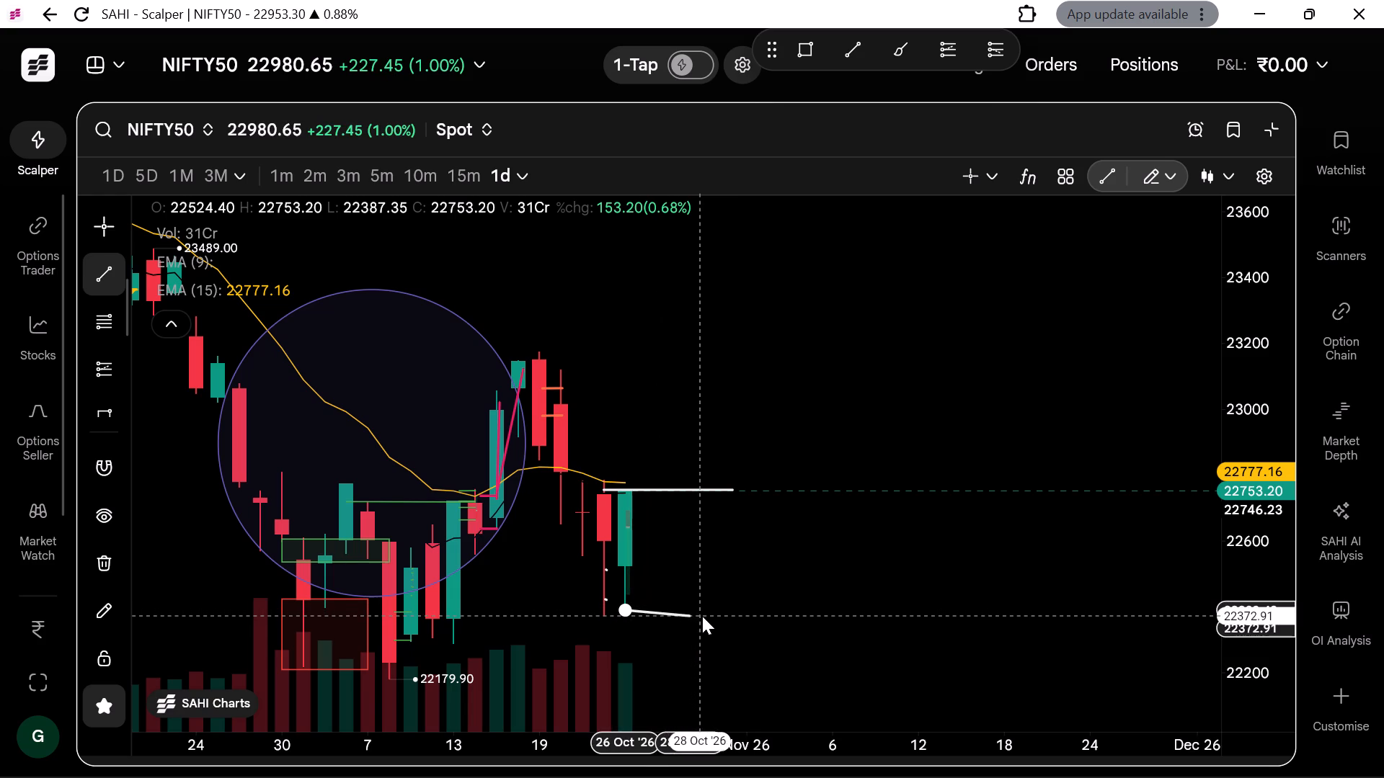
pyautogui.moveTo(702, 616); pyautogui.dragTo(721, 616)
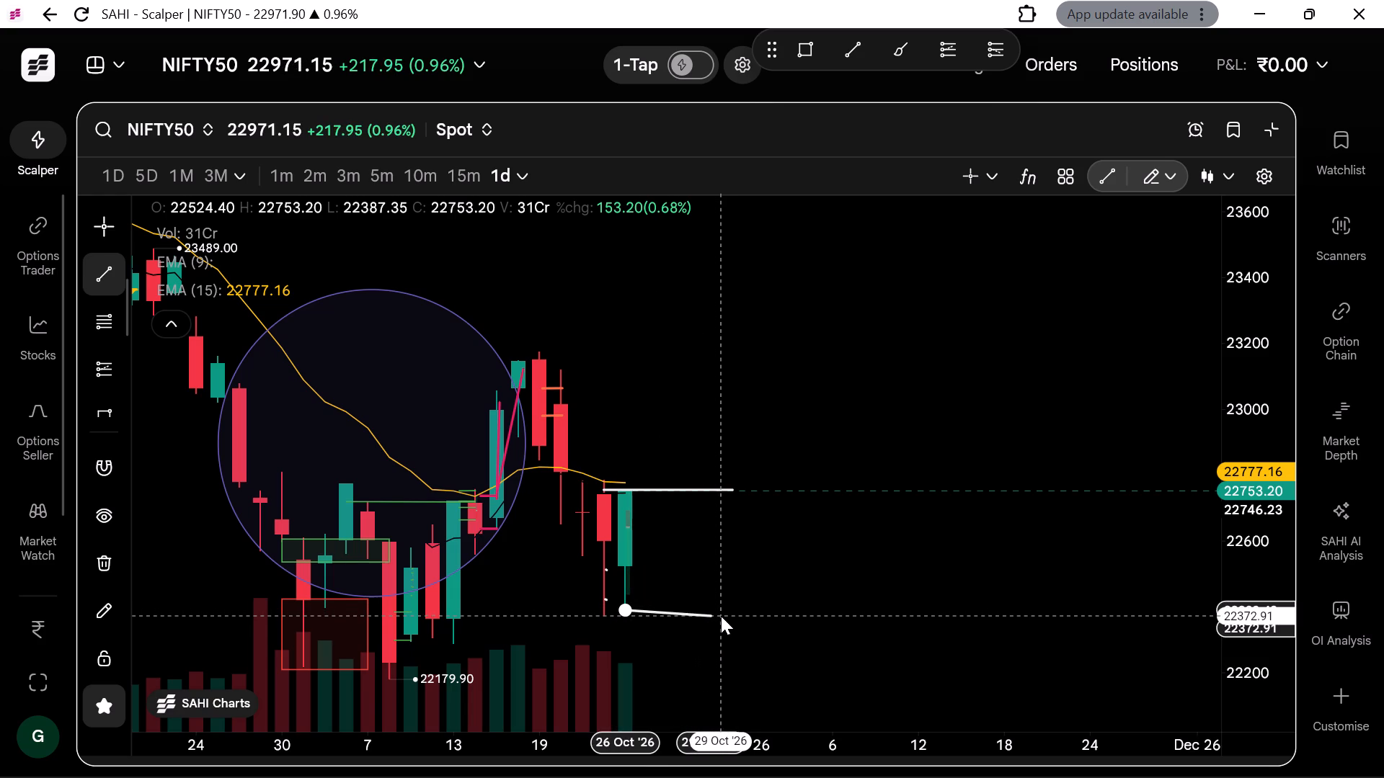
pyautogui.moveTo(721, 616); pyautogui.dragTo(723, 612)
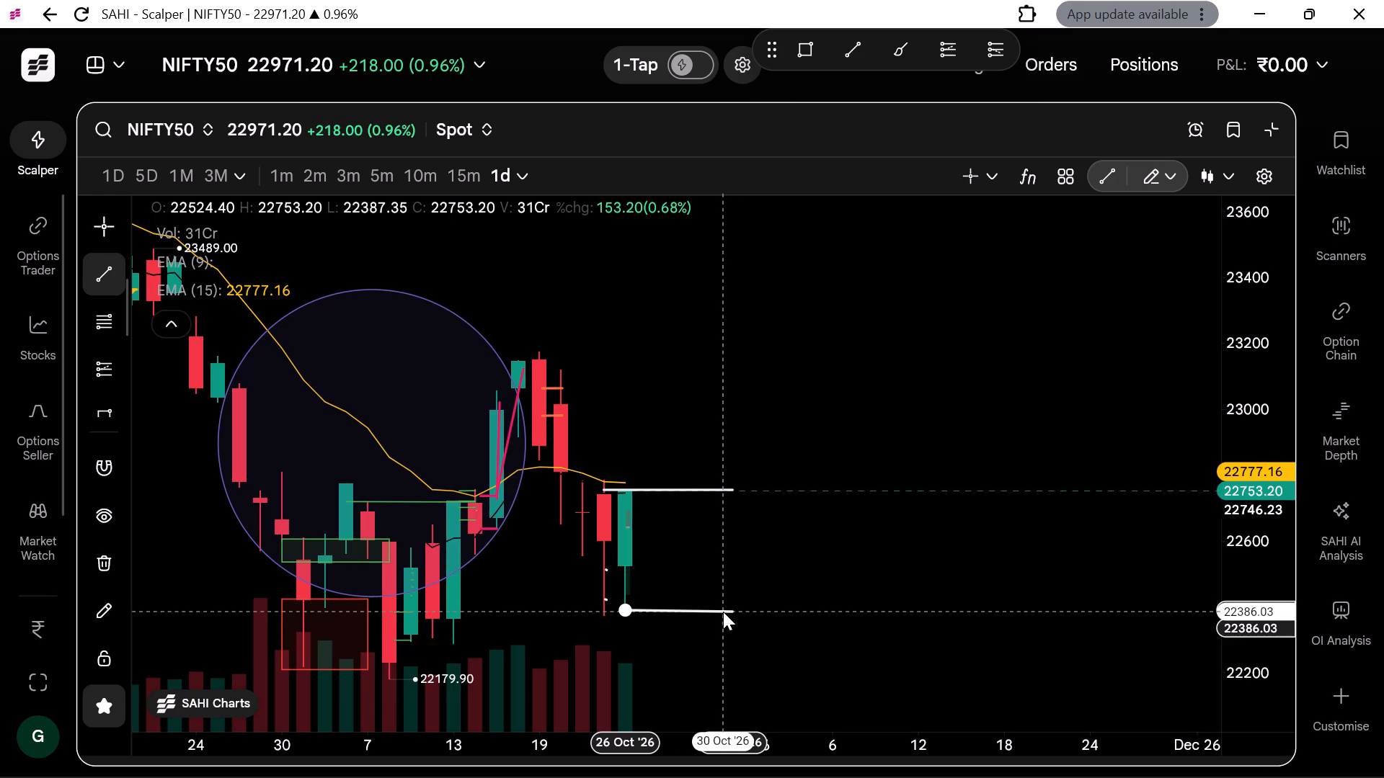
pyautogui.moveTo(723, 612); pyautogui.dragTo(720, 611)
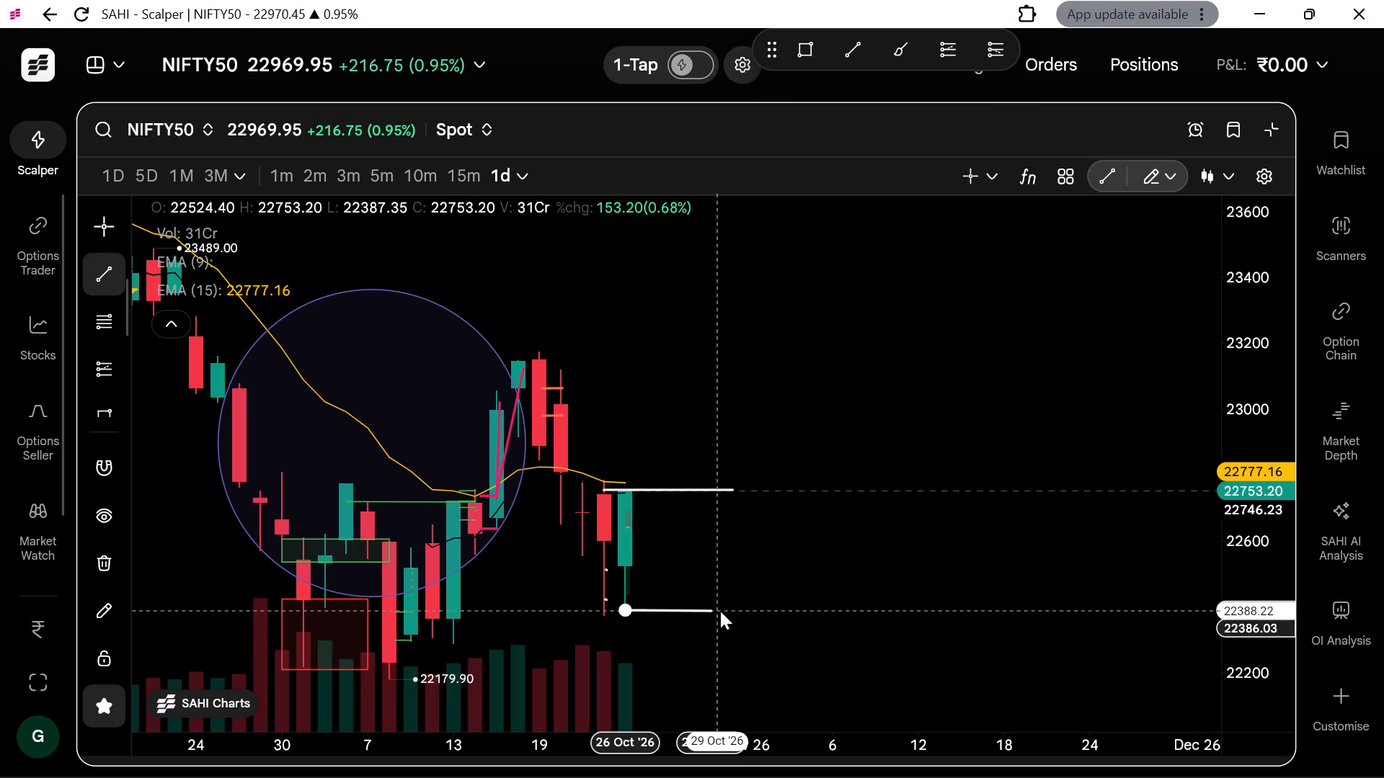
pyautogui.moveTo(720, 611); pyautogui.dragTo(728, 609)
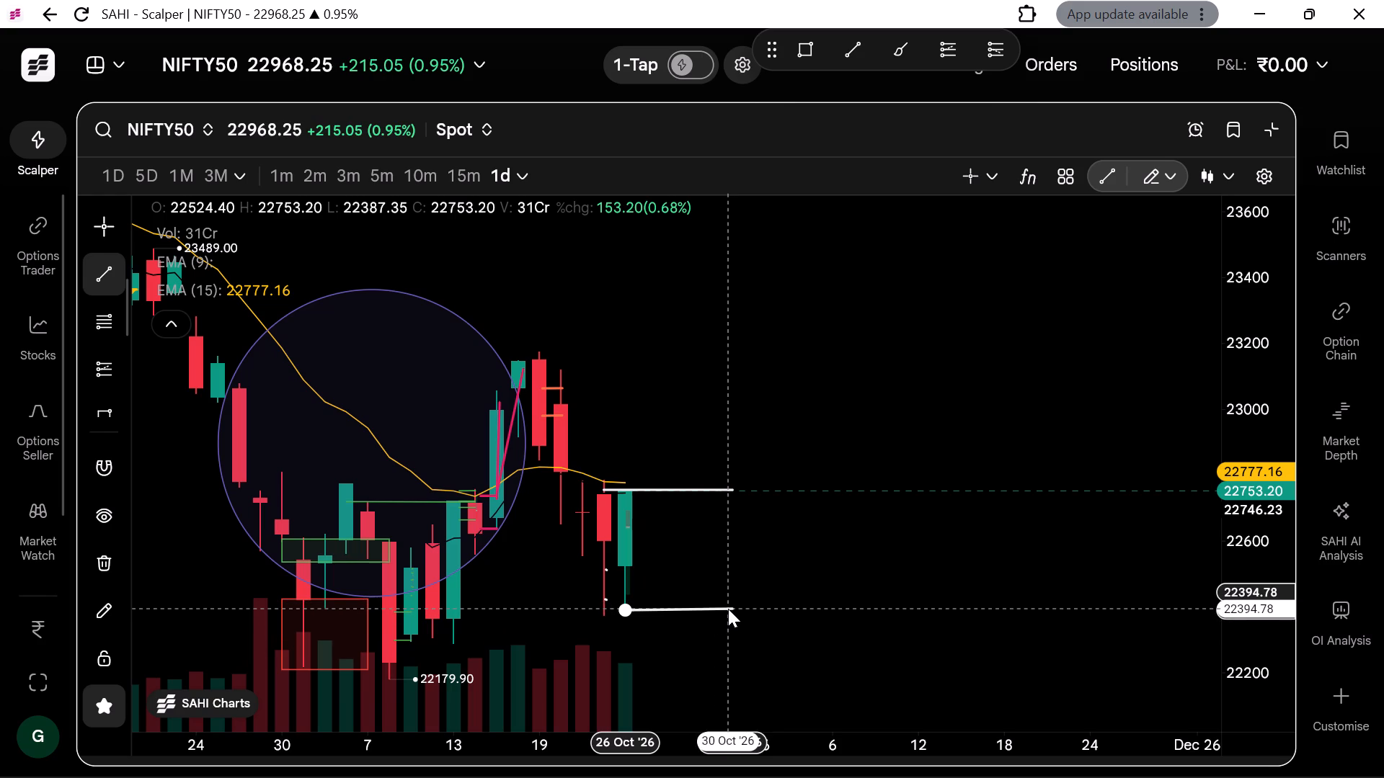
pyautogui.moveTo(728, 609); pyautogui.dragTo(729, 609)
pyautogui.click(729, 609)
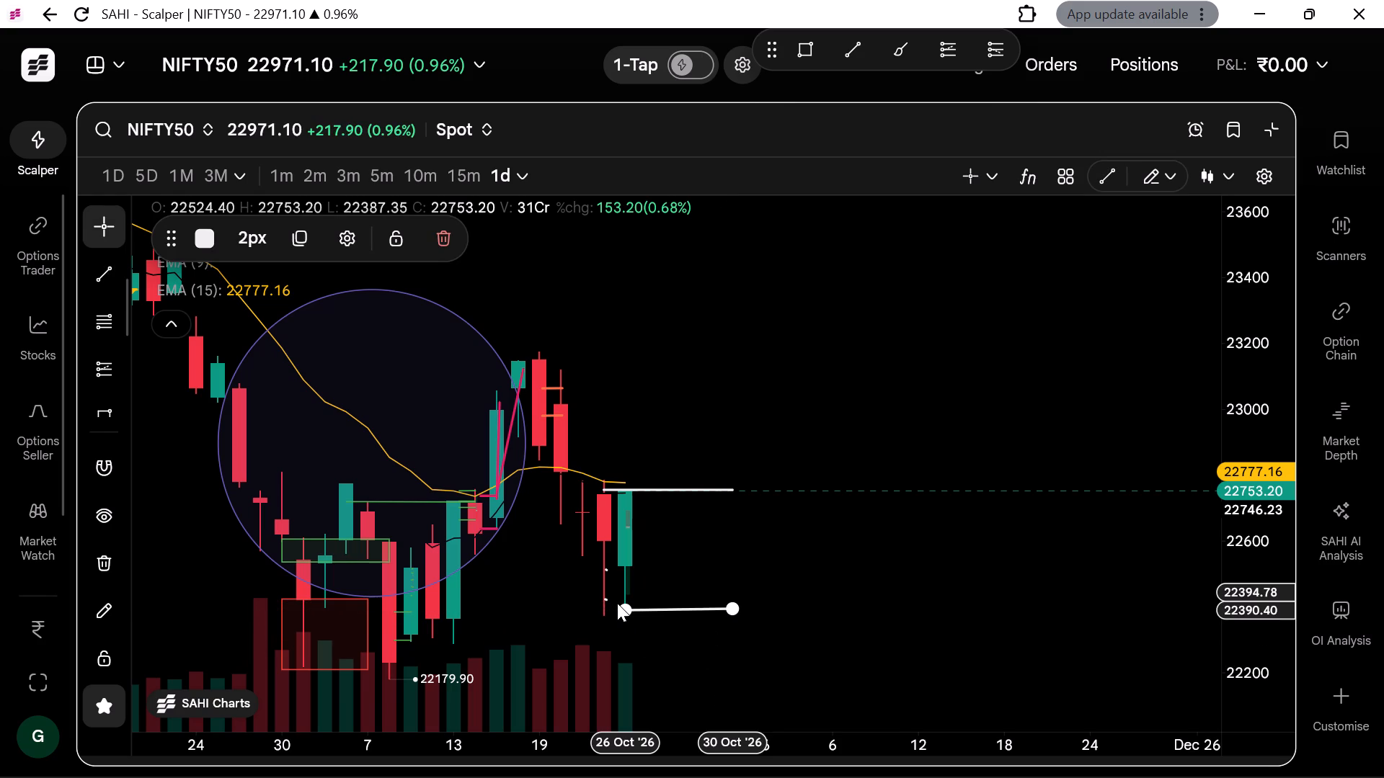
# Extend the lower trend line's start back to the 23 Oct '26 candle at about 22388.
pyautogui.moveTo(626, 609); pyautogui.dragTo(602, 614)
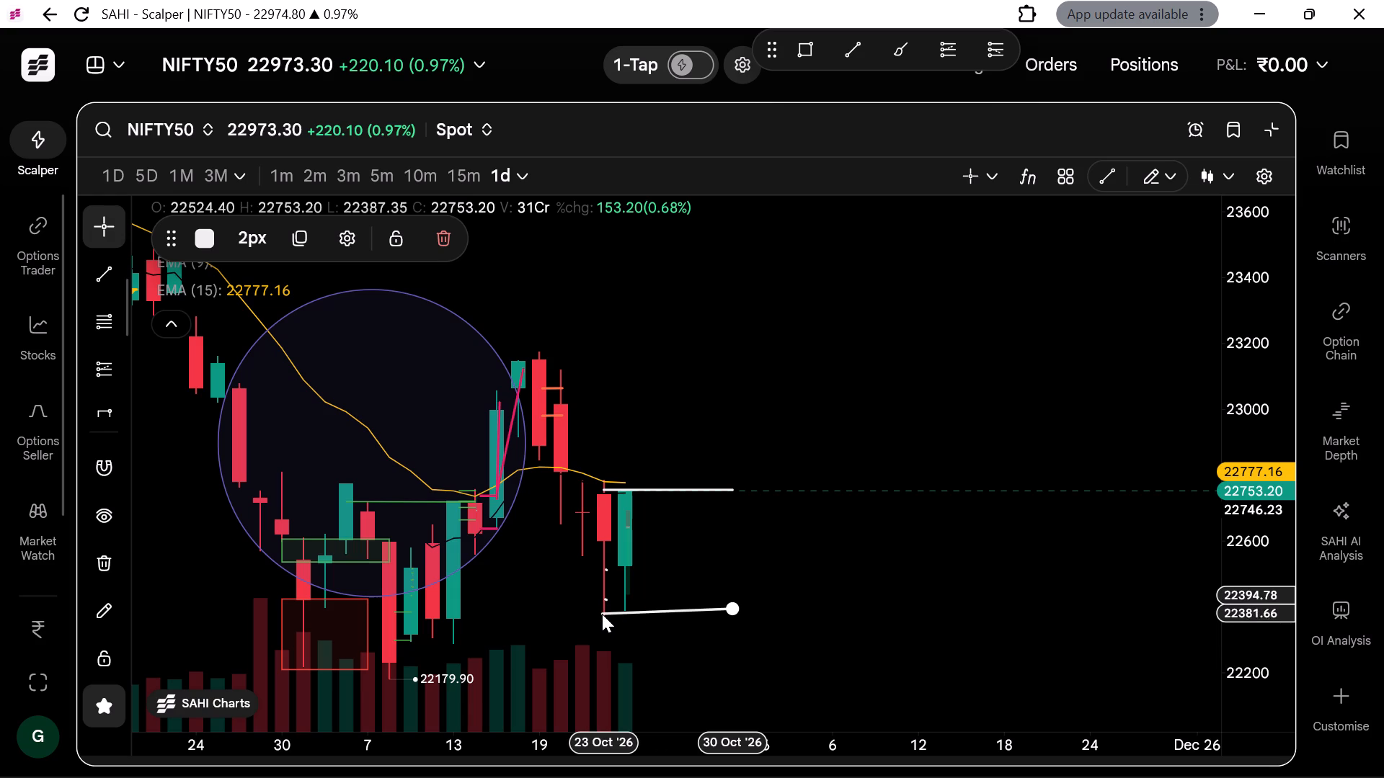
pyautogui.moveTo(602, 614); pyautogui.dragTo(610, 612)
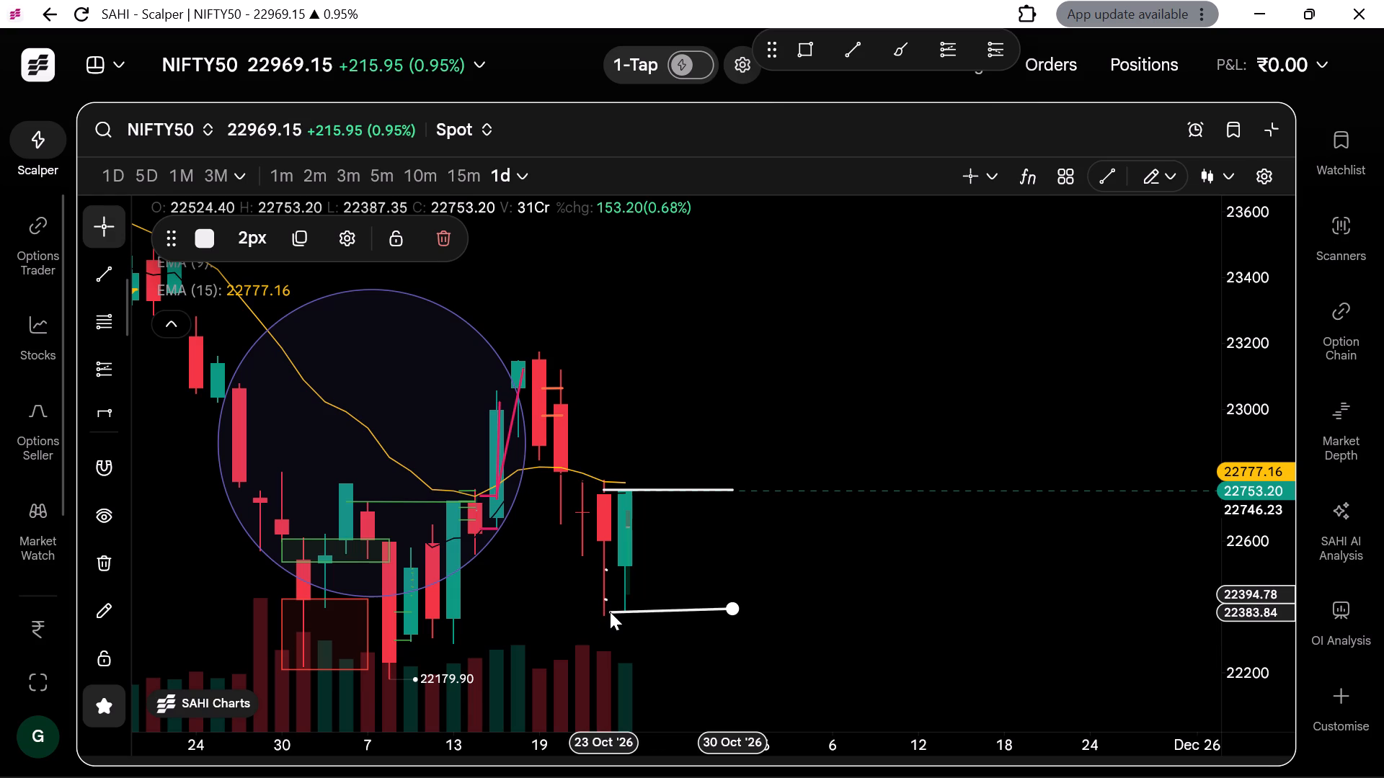
pyautogui.moveTo(610, 612); pyautogui.dragTo(610, 610)
pyautogui.click(610, 610)
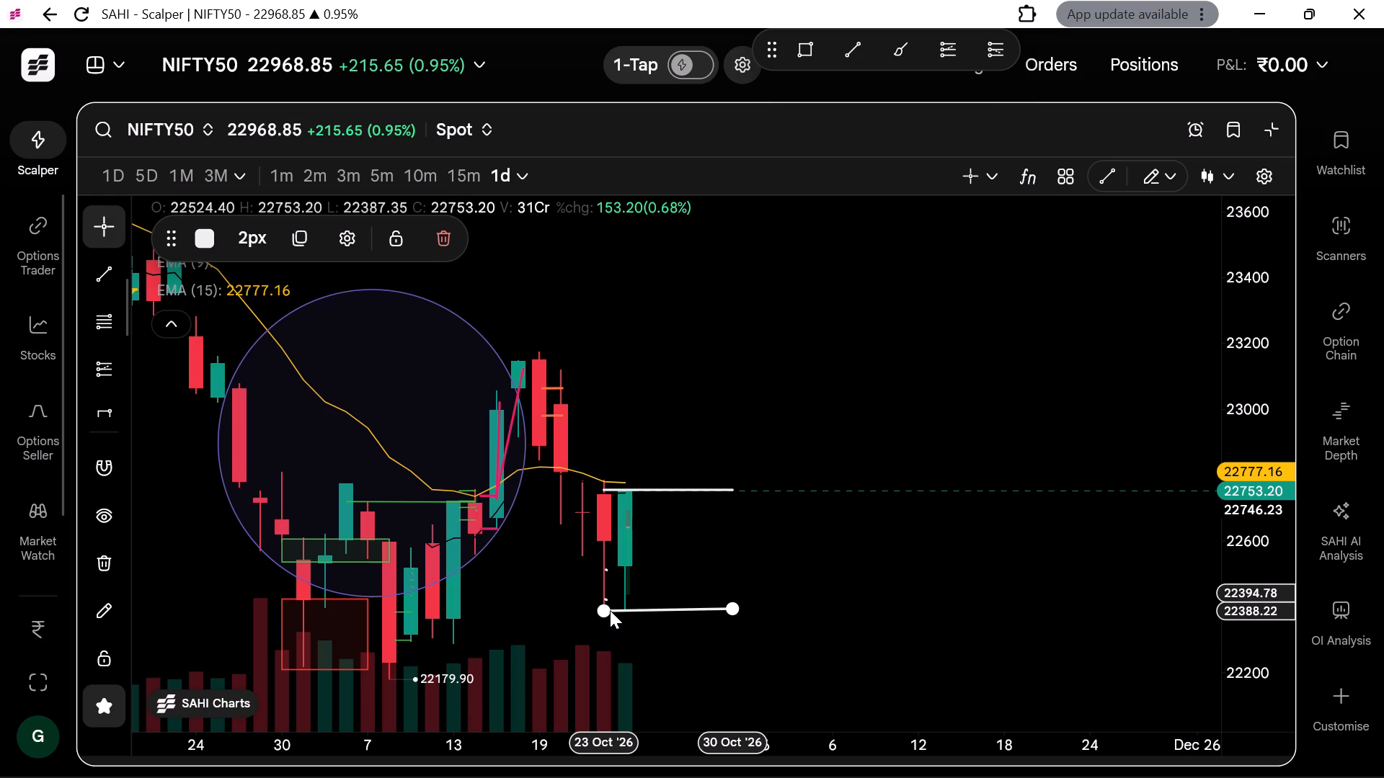
pyautogui.click(745, 631)
pyautogui.scroll(1, 745, 631)
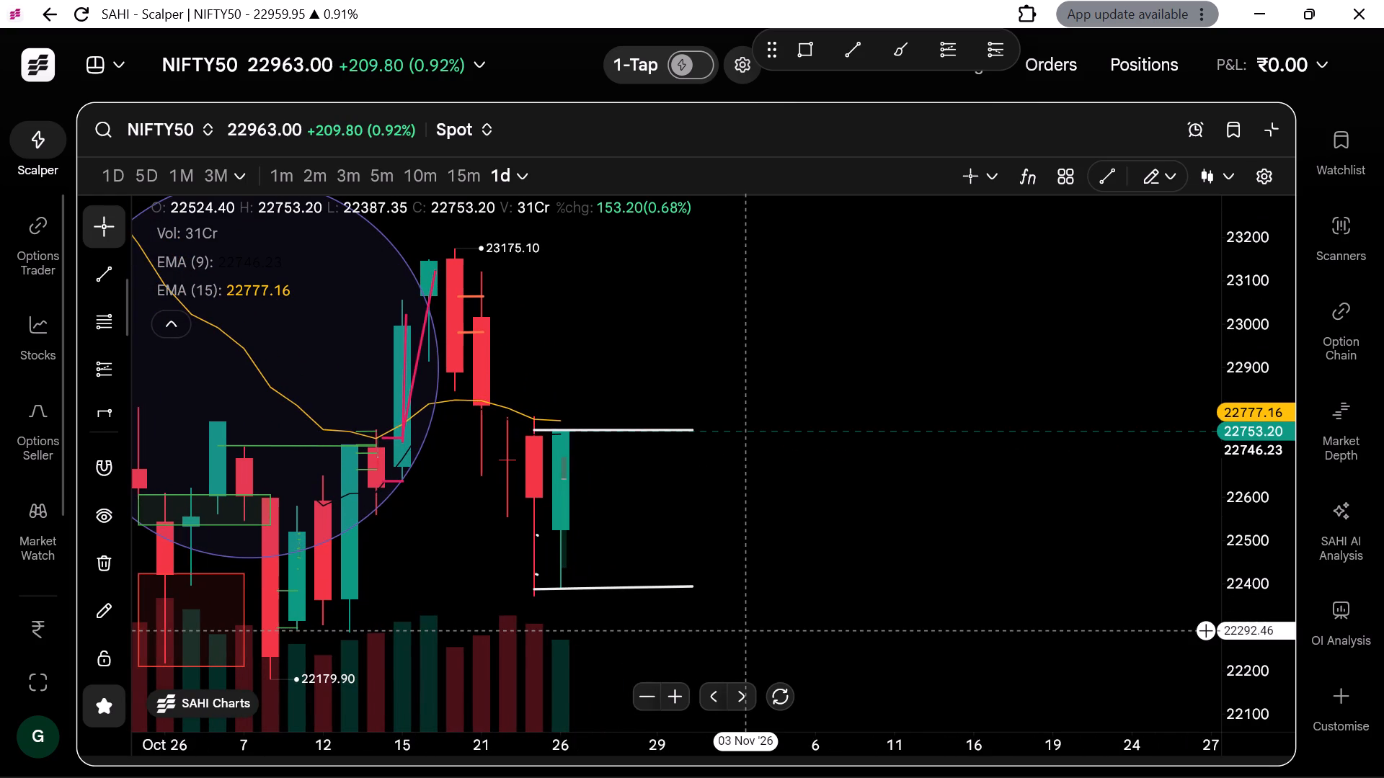
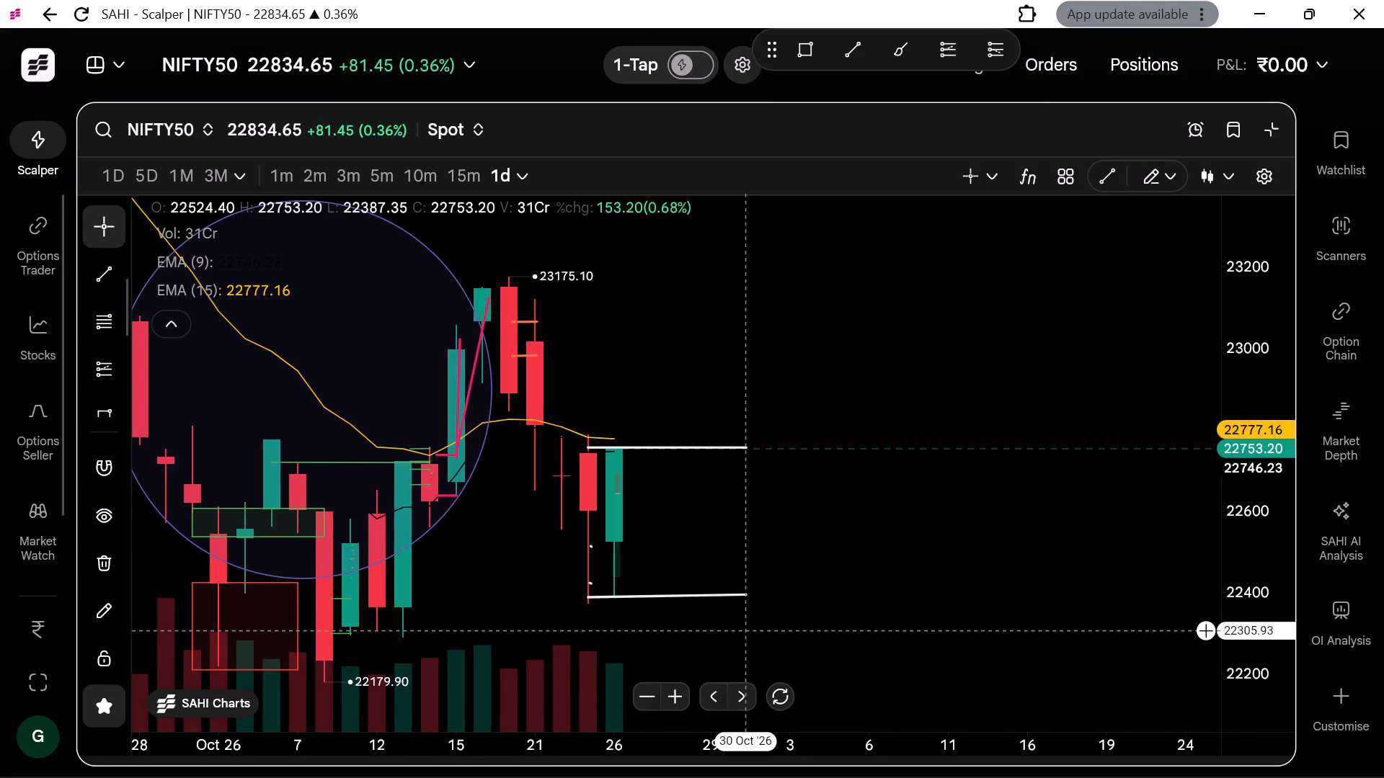
# Examine the 23 and 26 Oct daily candles up close against the upper and lower white trend lines.
pyautogui.hscroll(-1, 745, 631)
pyautogui.scroll(-1, 745, 631)
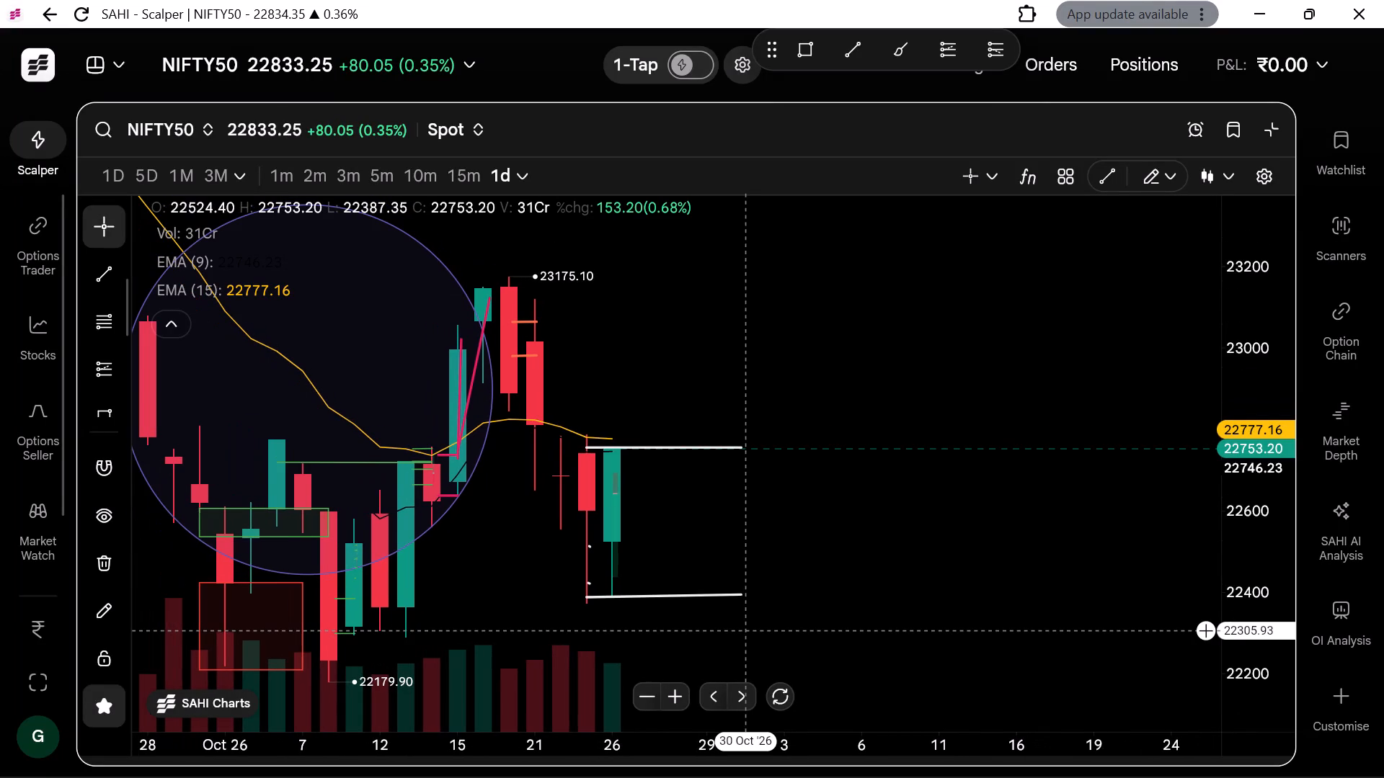
pyautogui.scroll(2, 745, 631)
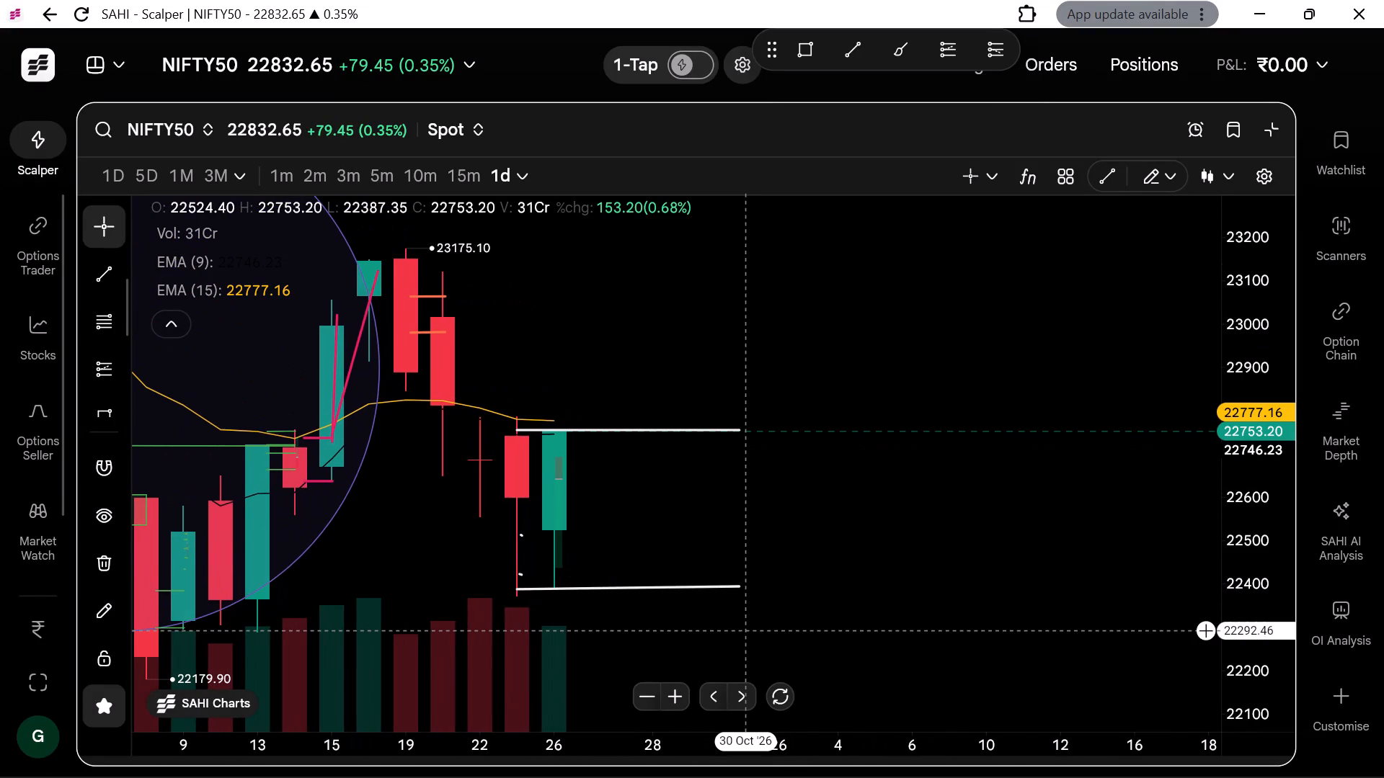
pyautogui.scroll(4, 745, 631)
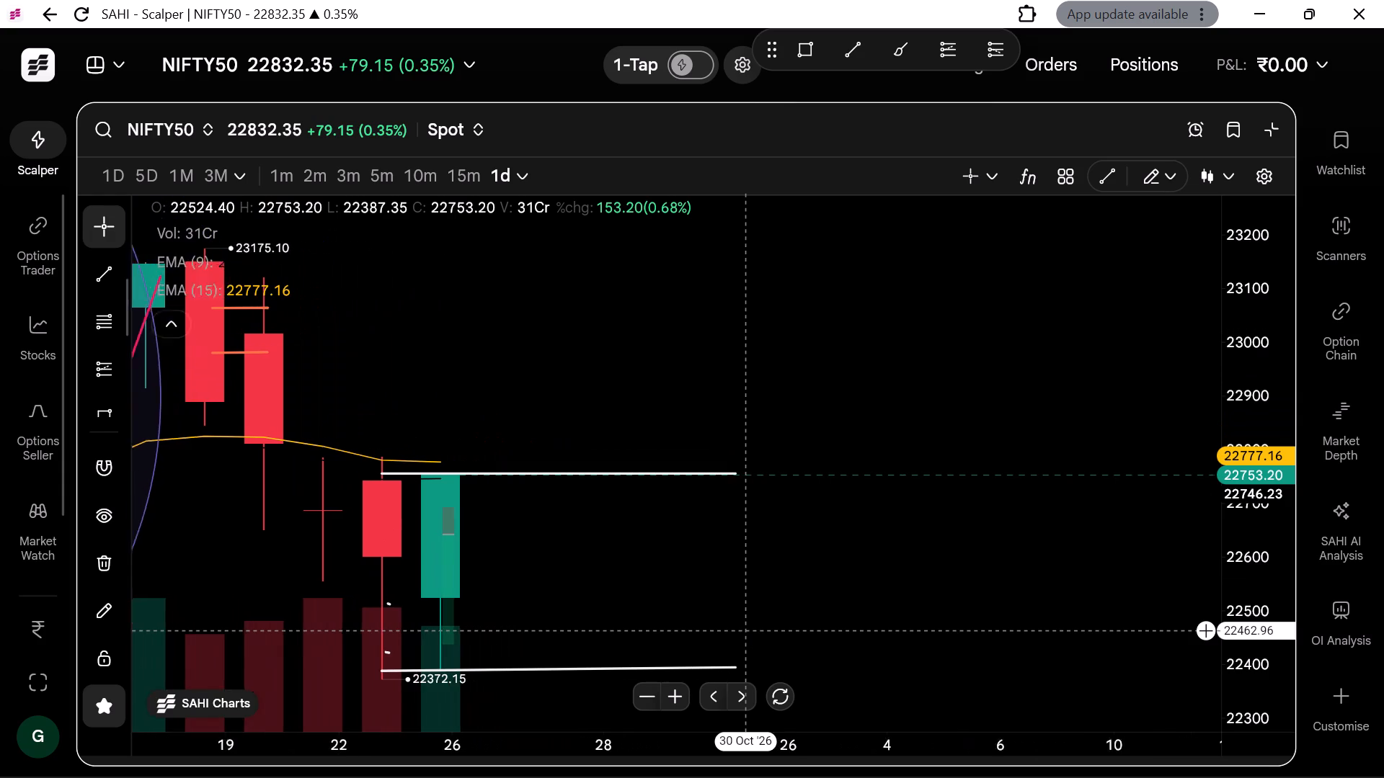
pyautogui.scroll(2, 745, 631)
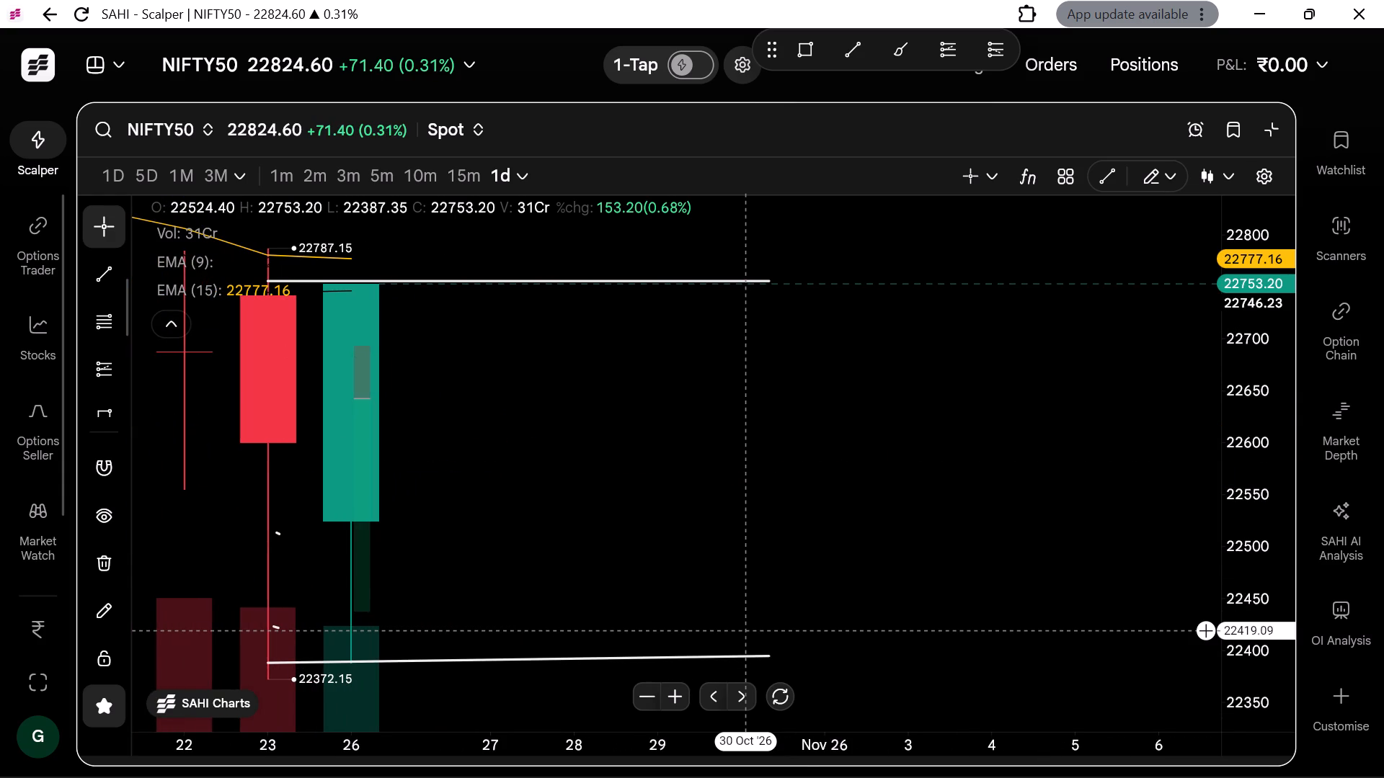
pyautogui.hscroll(3, 745, 631)
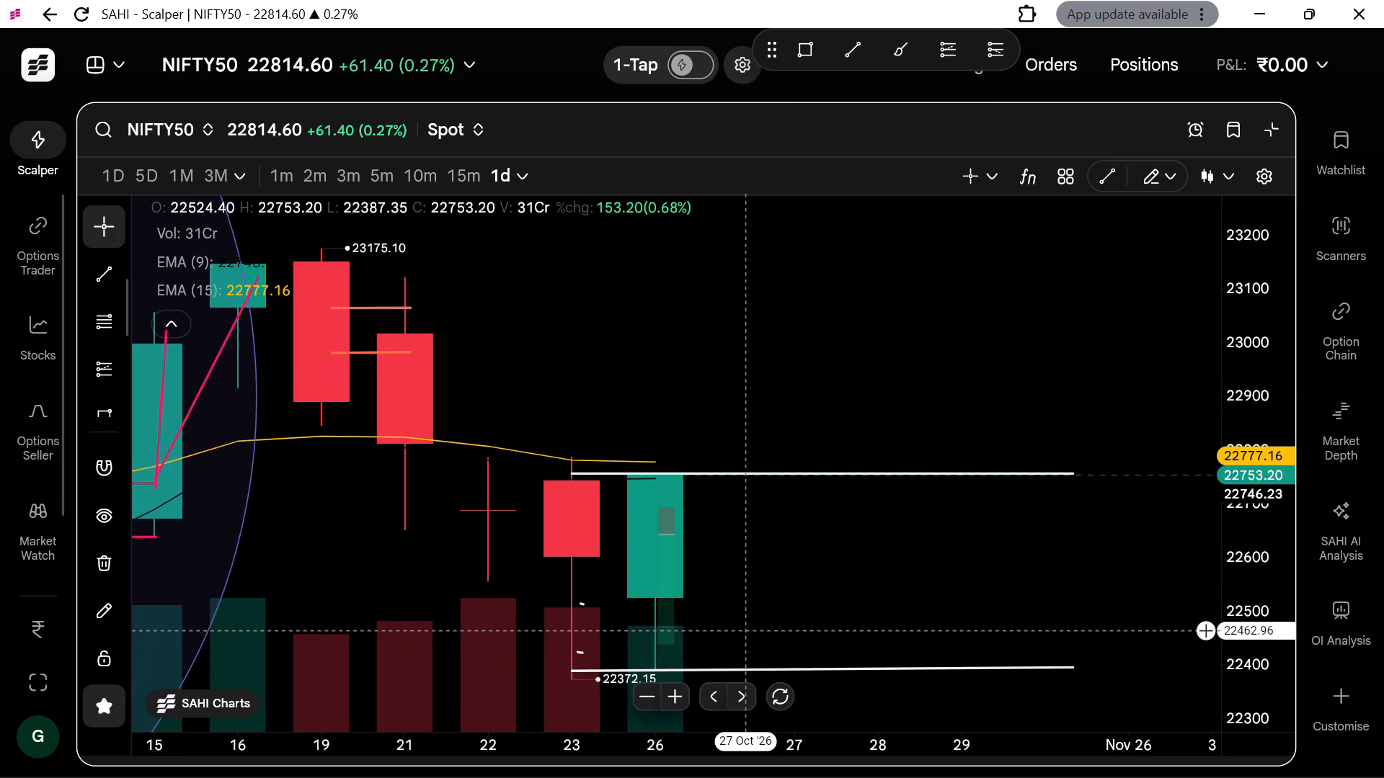
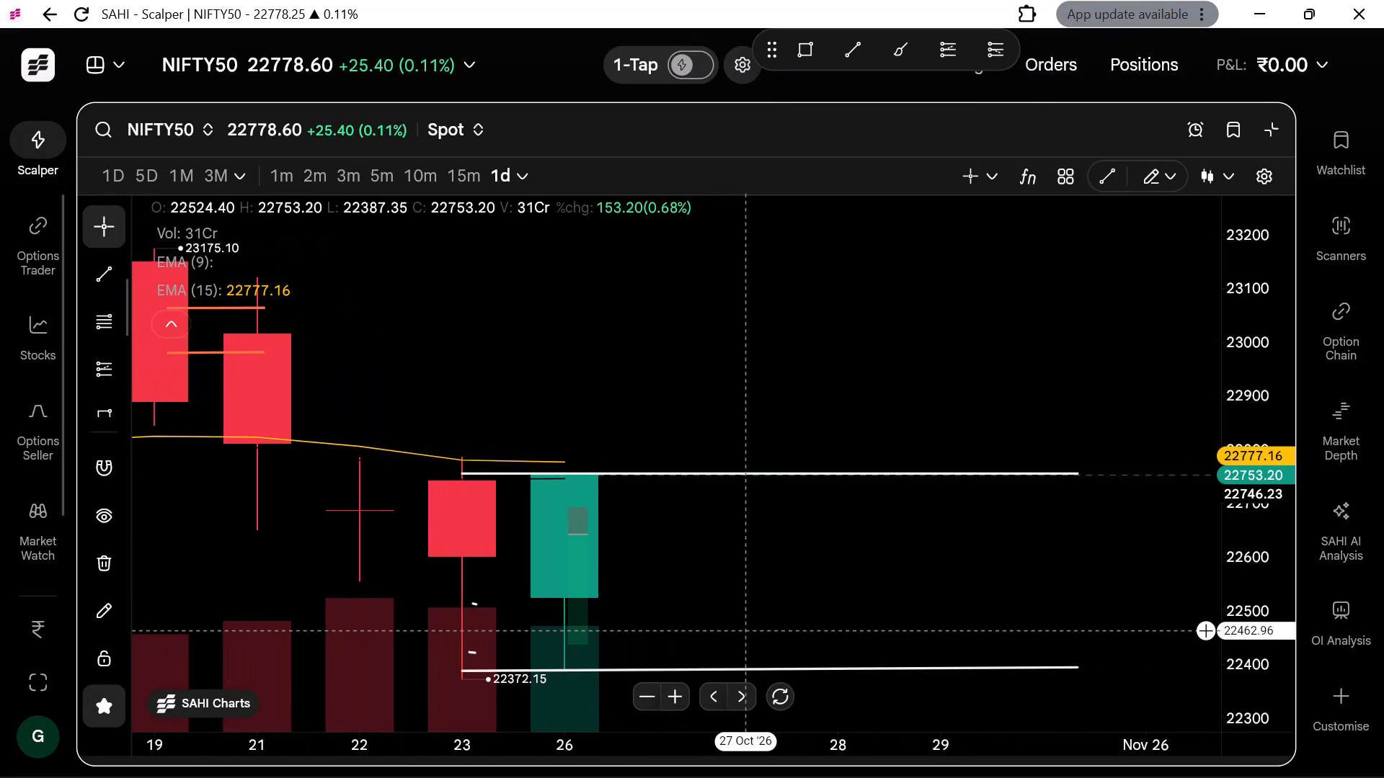
# Examine the recent daily candles and the short position drawing on 26 Oct against the two white levels.
pyautogui.hscroll(-1, 745, 631)
pyautogui.scroll(-4, 745, 631)
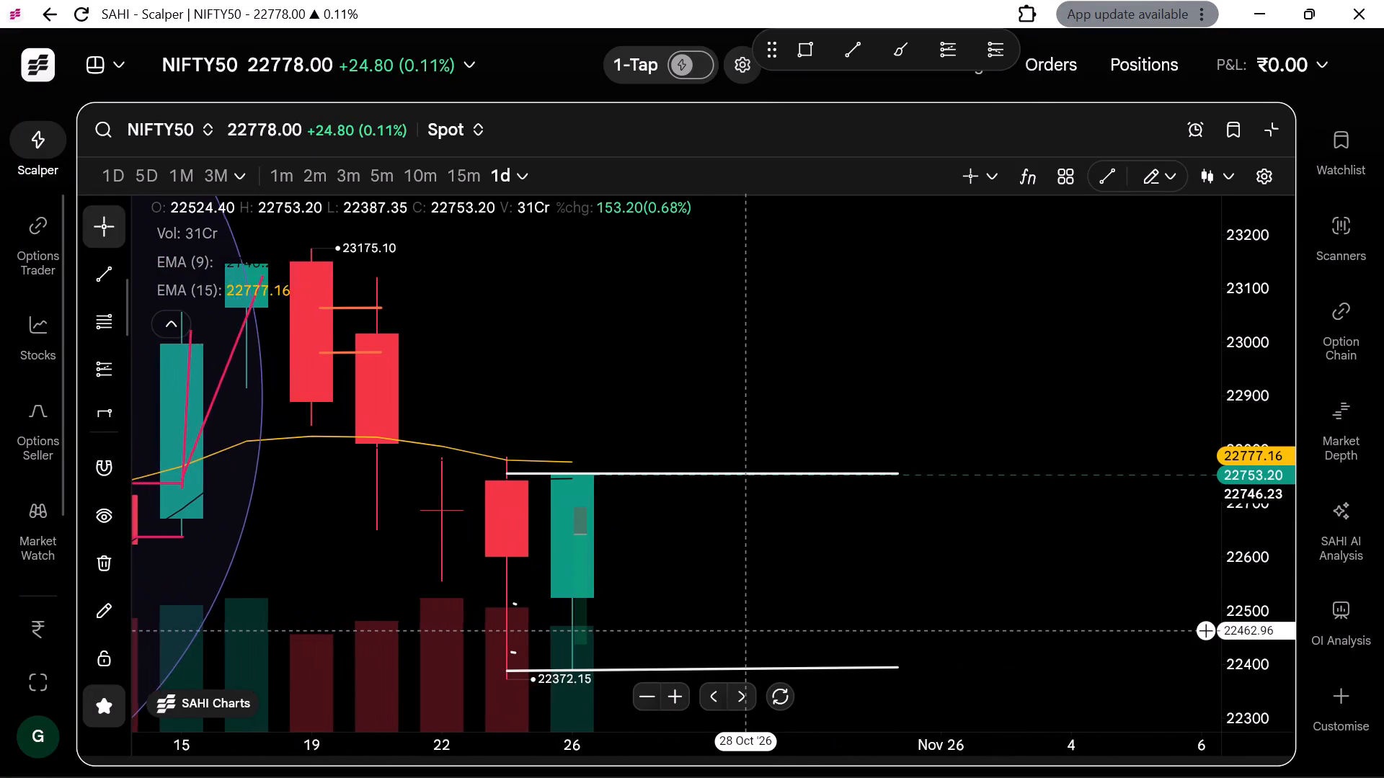
pyautogui.scroll(-3, 745, 631)
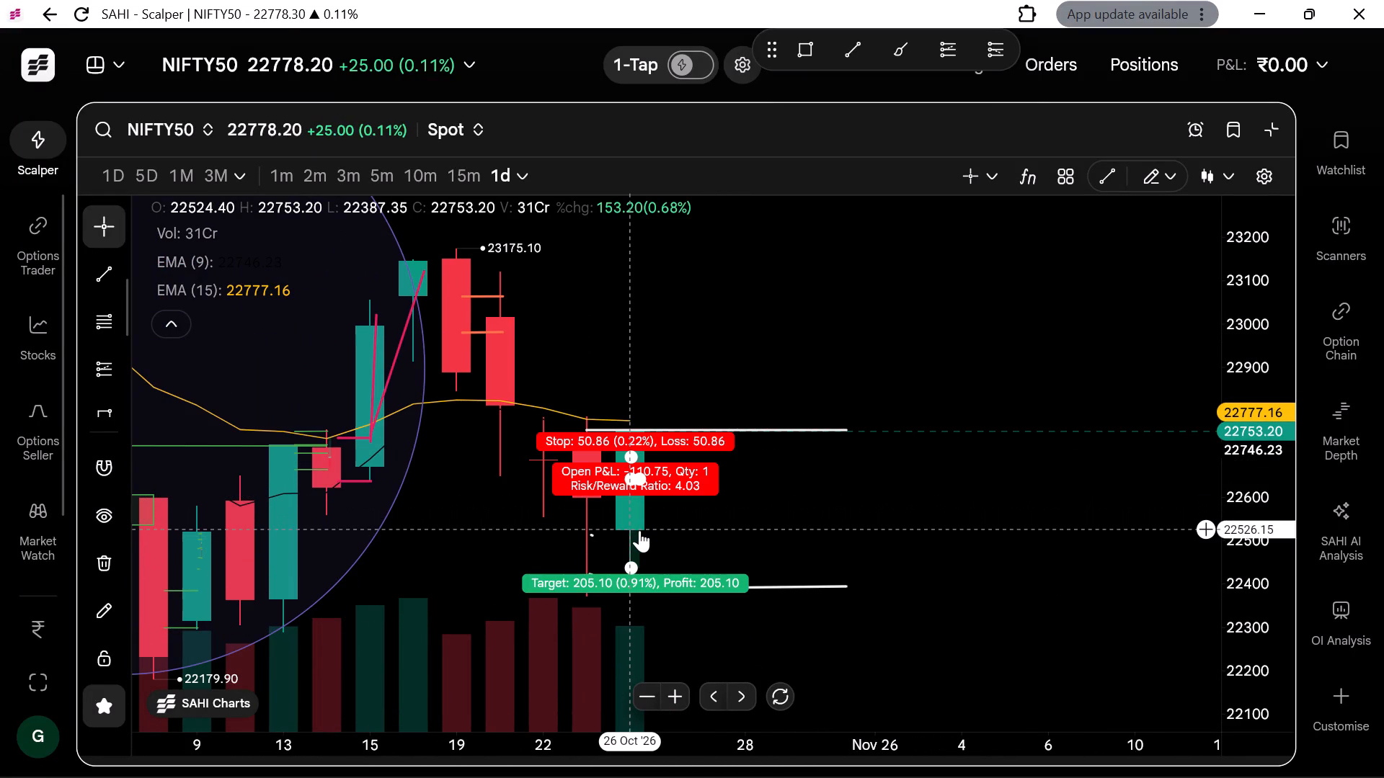
pyautogui.click(639, 530)
pyautogui.click(768, 481)
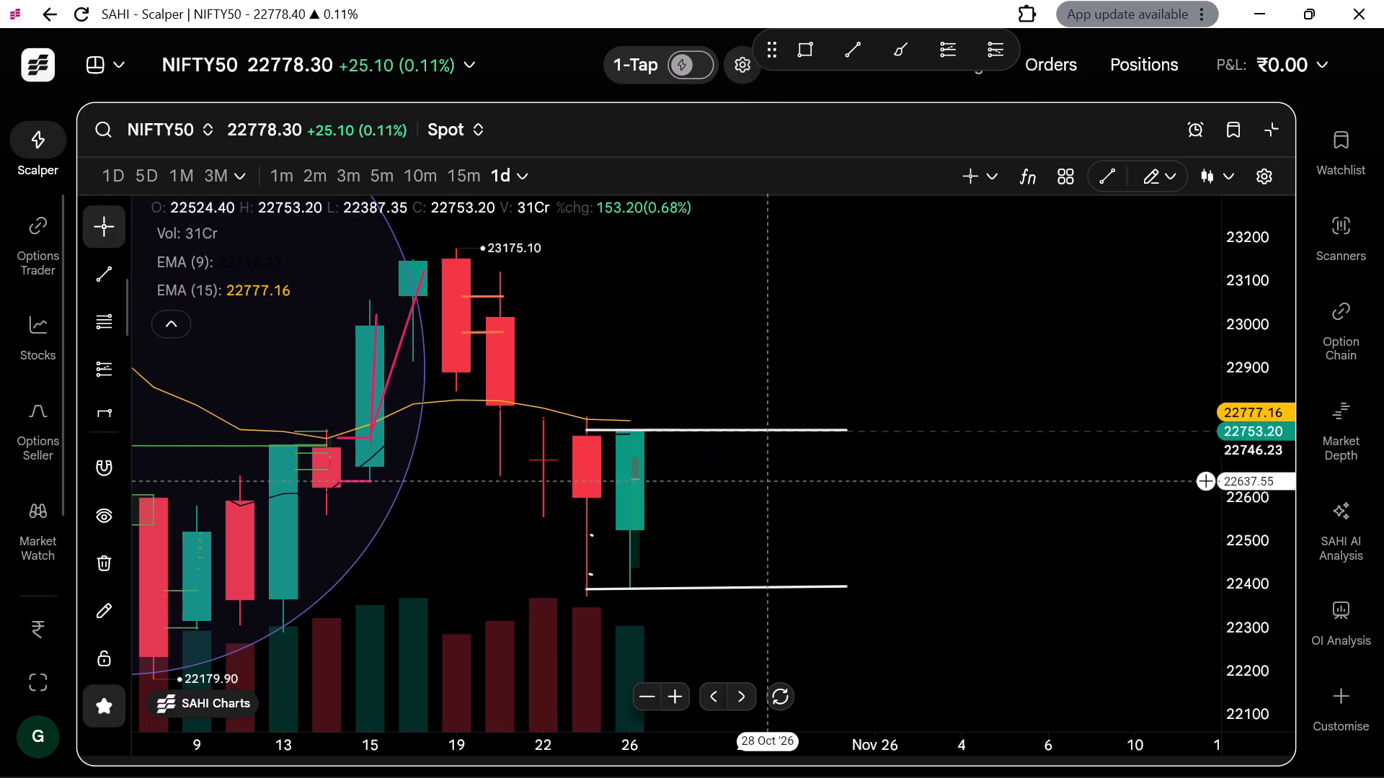
pyautogui.scroll(1, 768, 481)
pyautogui.scroll(2, 669, 534)
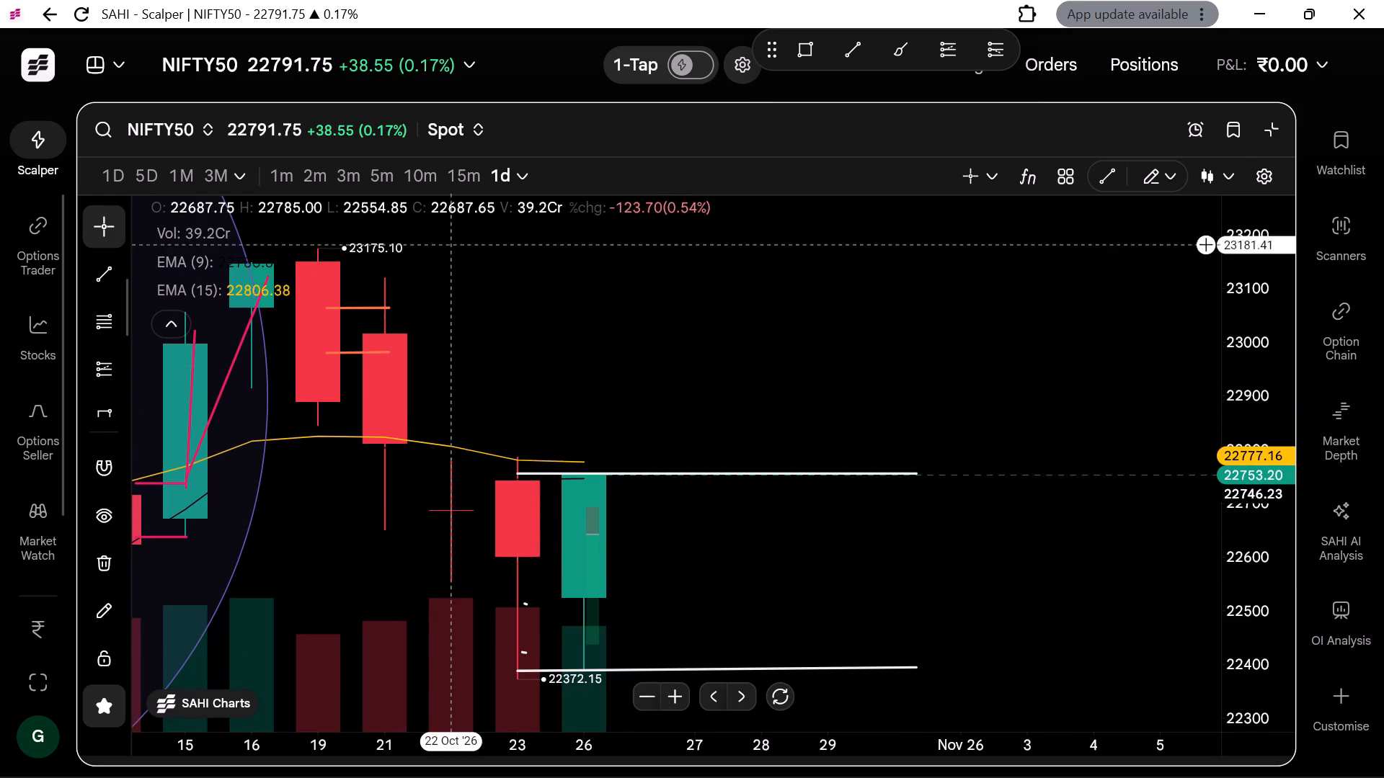
# Switch the NIFTY50 chart to the 5-minute timeframe and examine the 26 Oct session between the white lines.
pyautogui.click(381, 183)
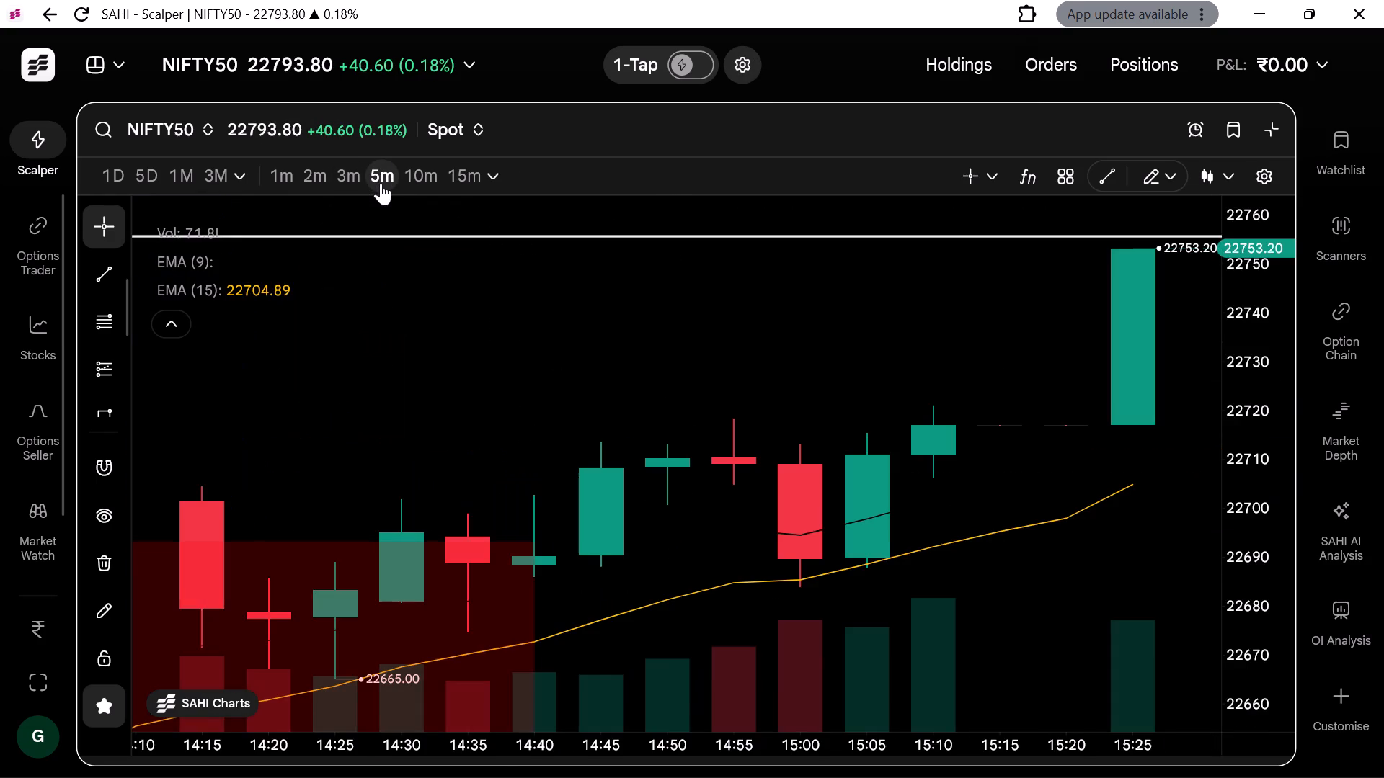
pyautogui.scroll(-10, 738, 435)
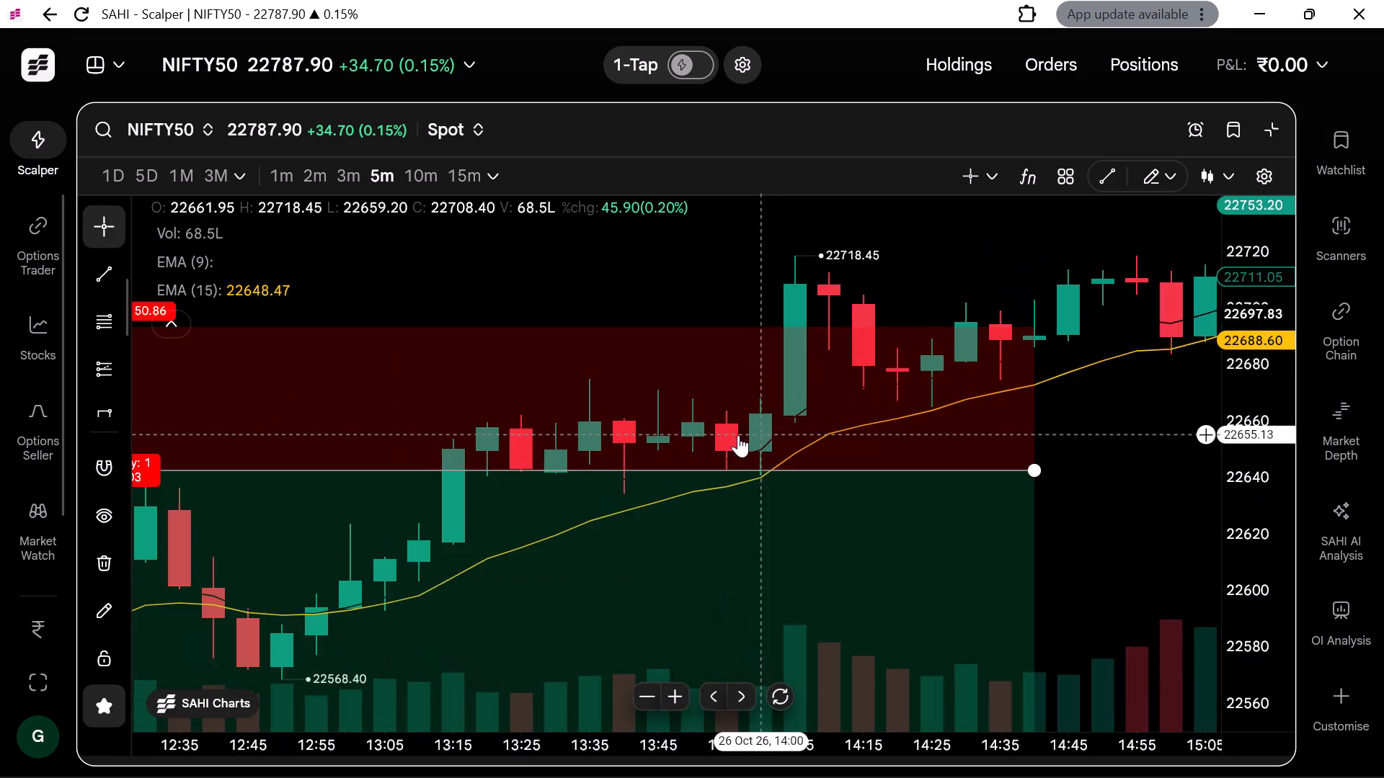
pyautogui.scroll(-13, 738, 435)
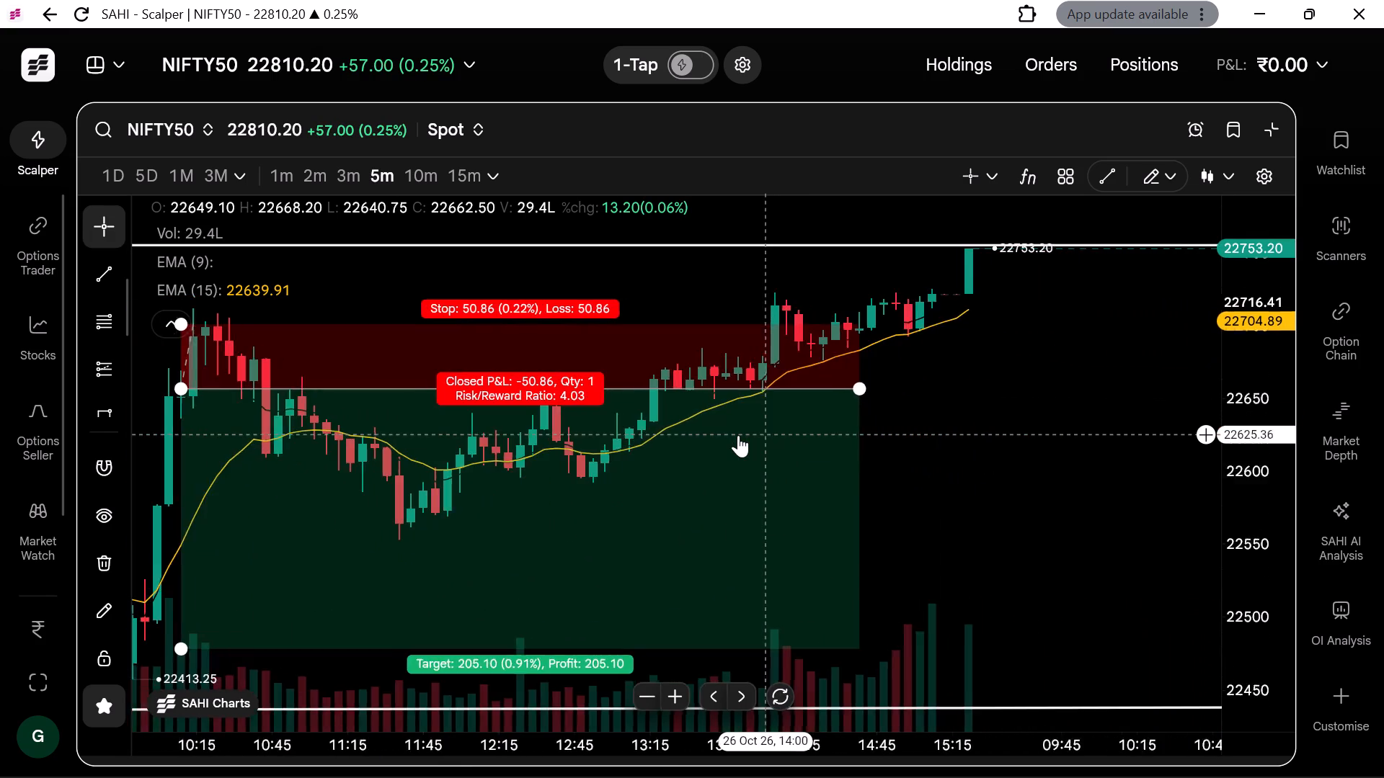
pyautogui.scroll(-5, 738, 435)
pyautogui.hscroll(2, 634, 509)
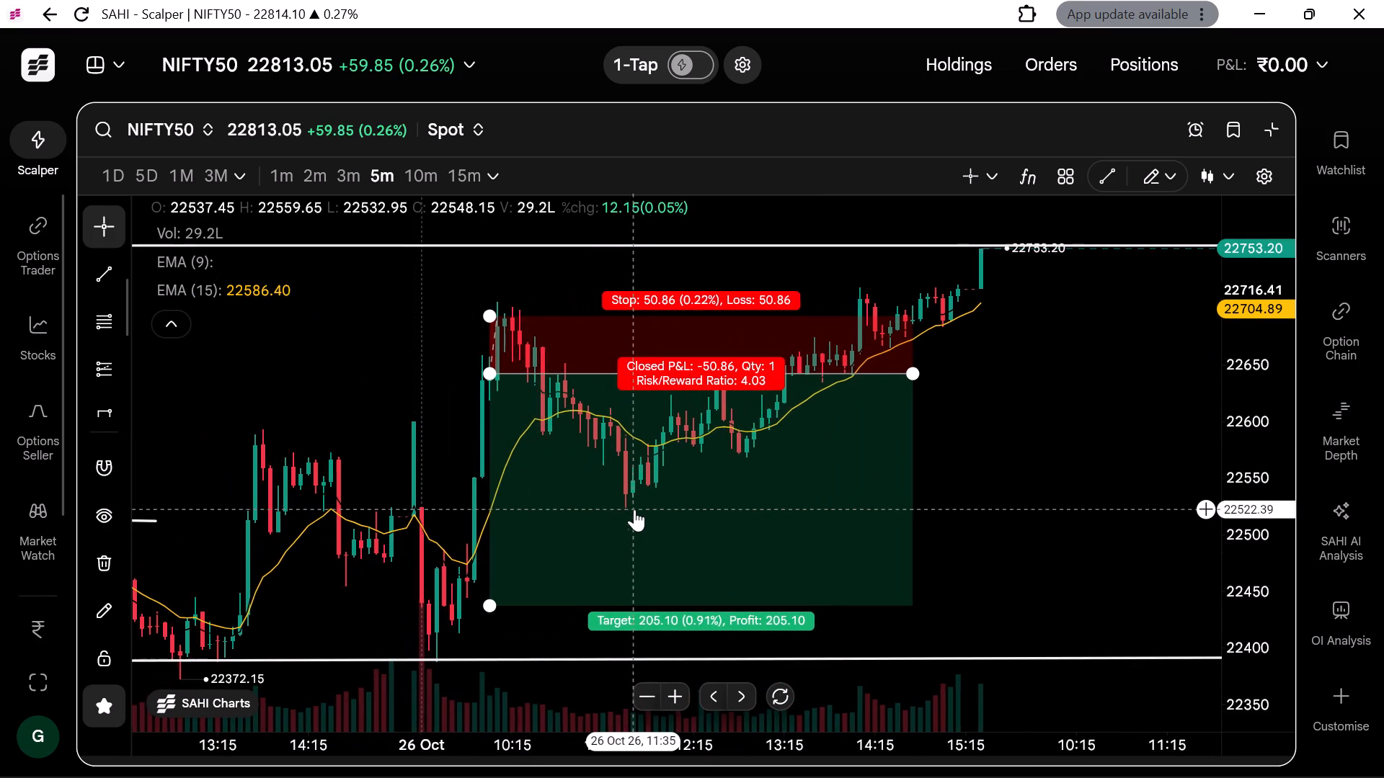
pyautogui.click(1032, 501)
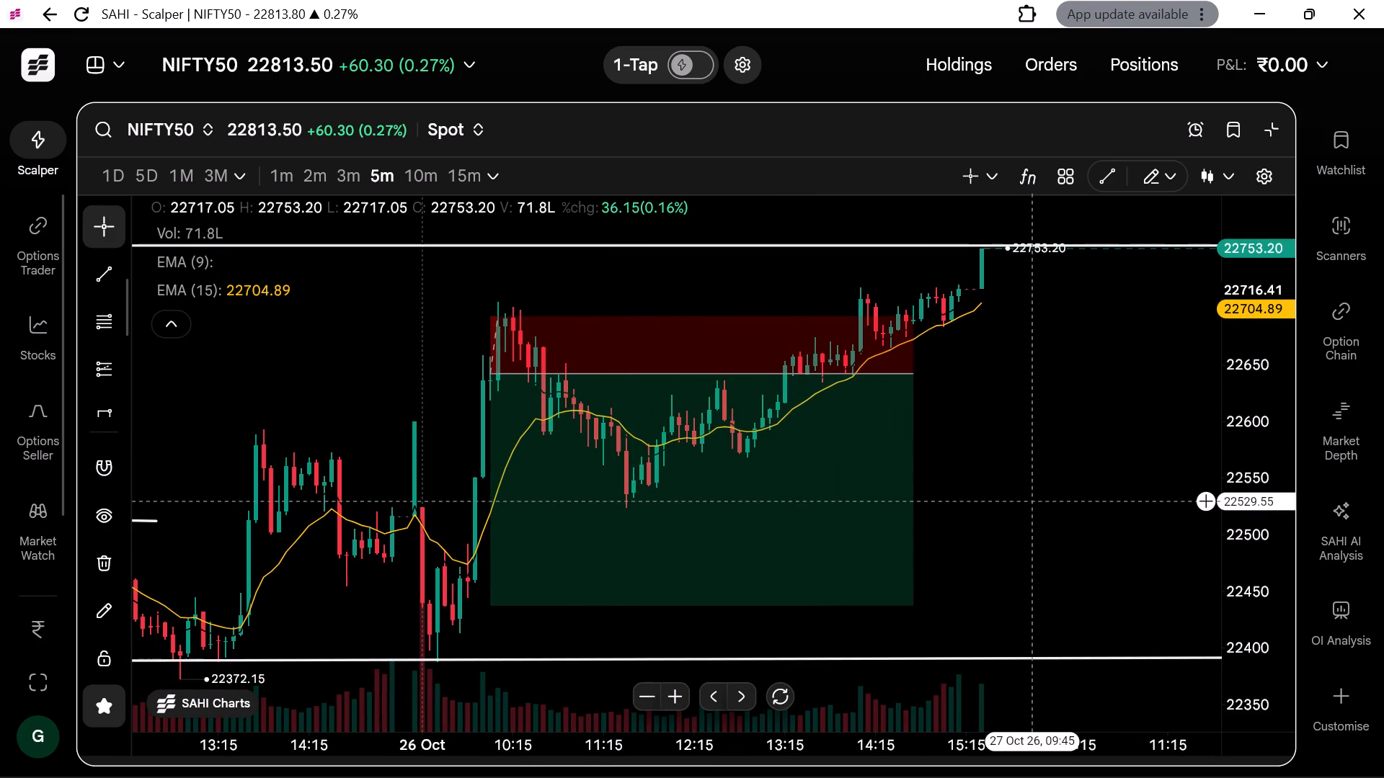
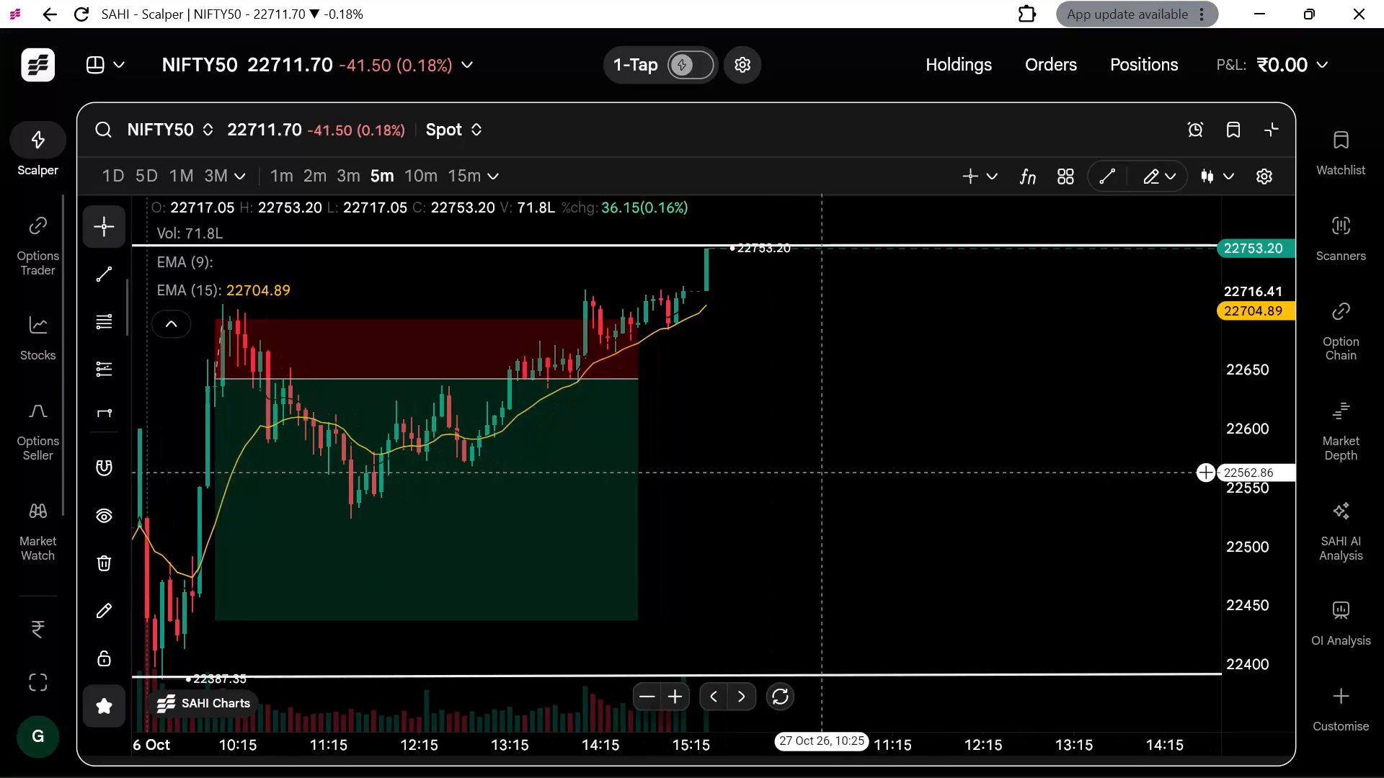
# Examine the 26 Oct 5-minute candles against the two white levels, including the latest candle and the space after it.
pyautogui.hscroll(1, 822, 473)
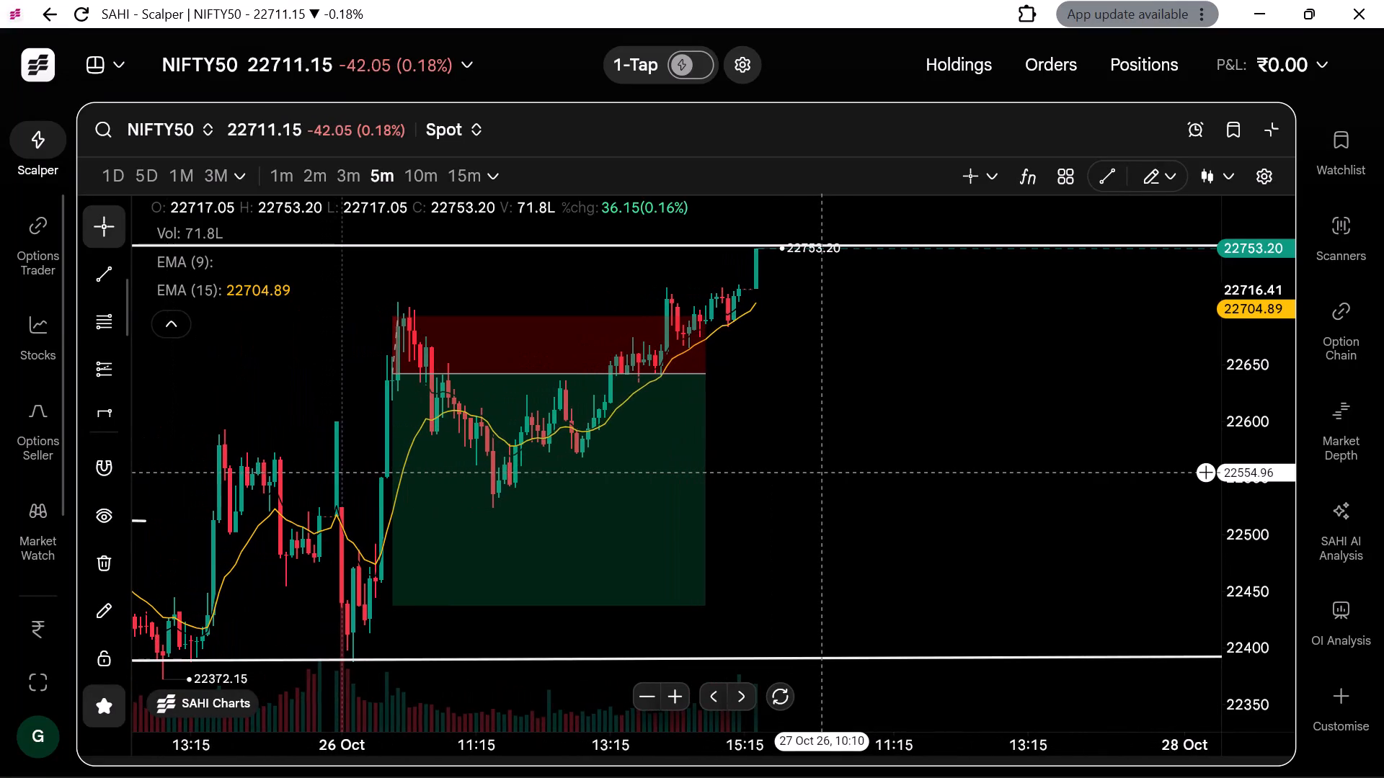
pyautogui.hscroll(1, 822, 473)
pyautogui.hscroll(-1, 822, 473)
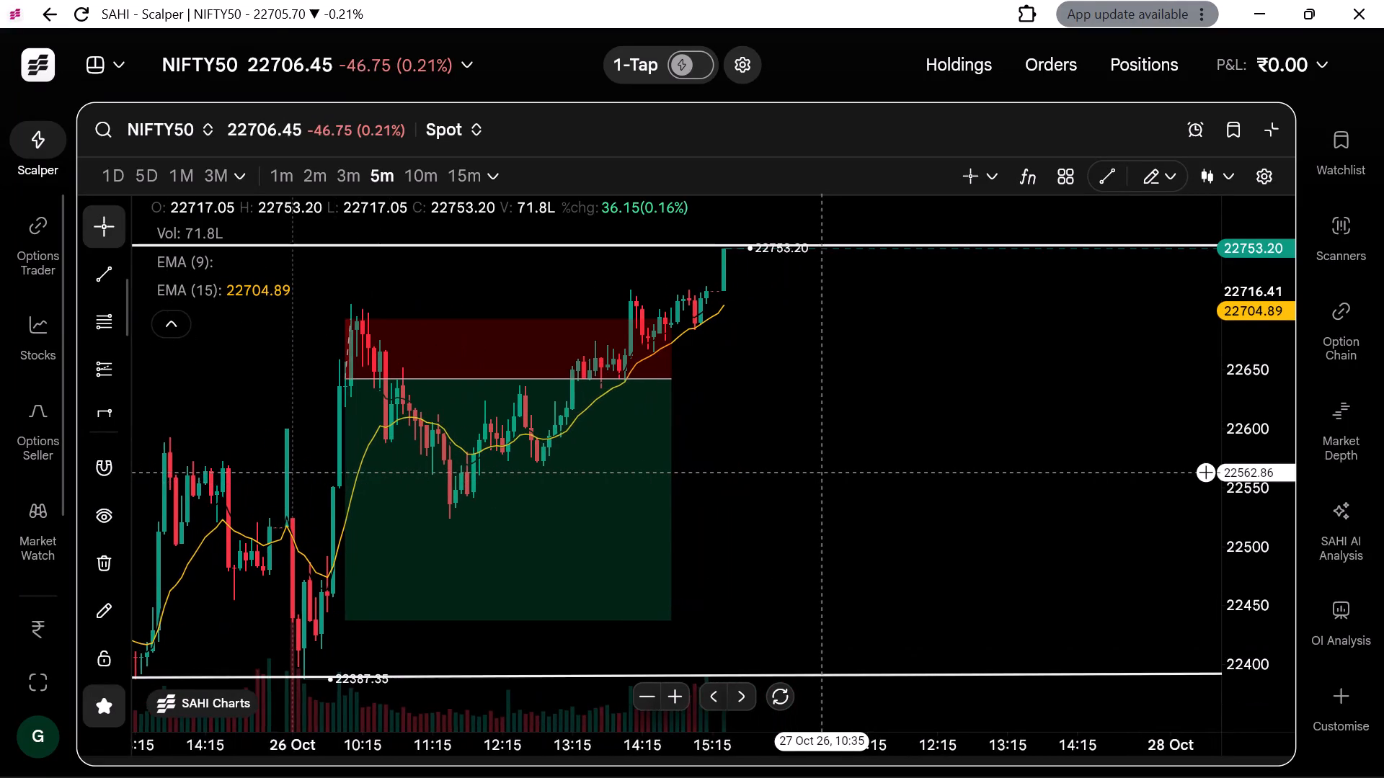
pyautogui.hscroll(-4, 822, 473)
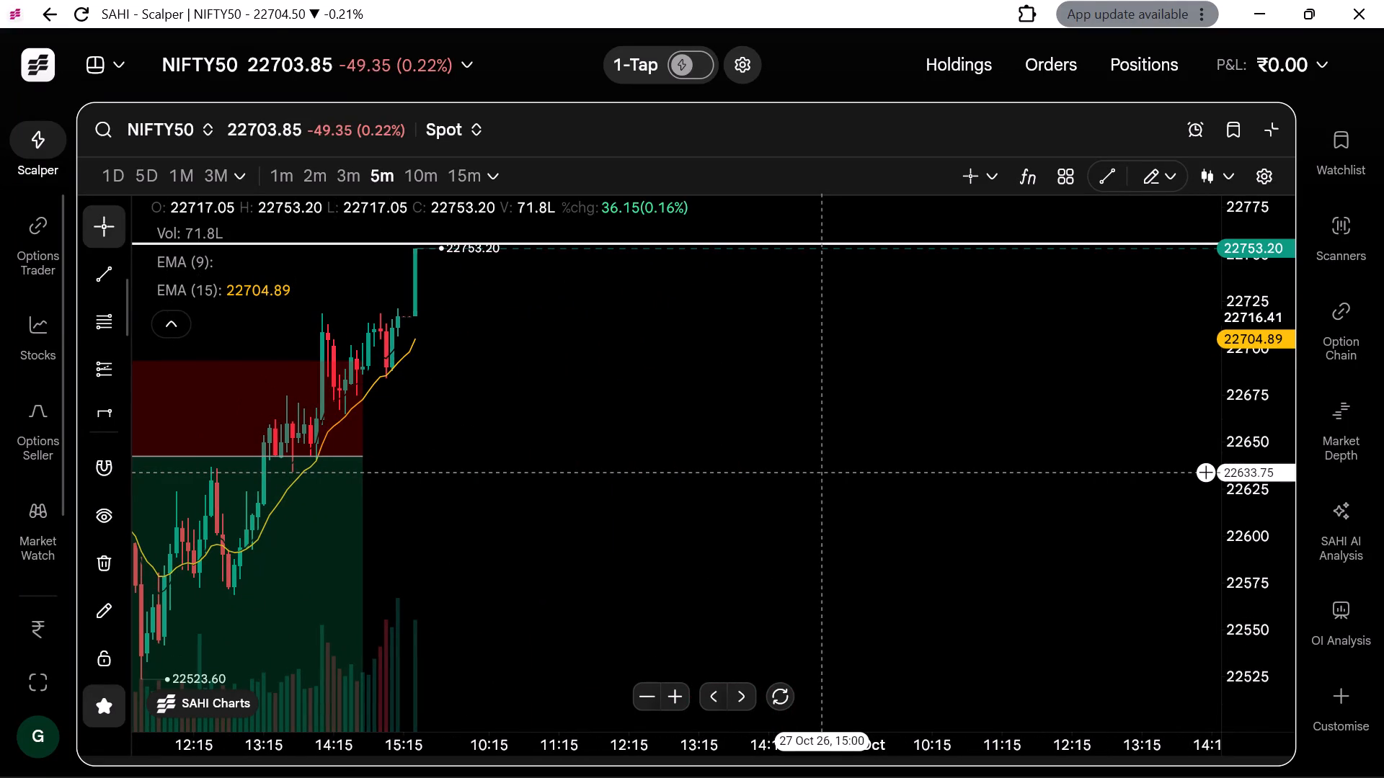
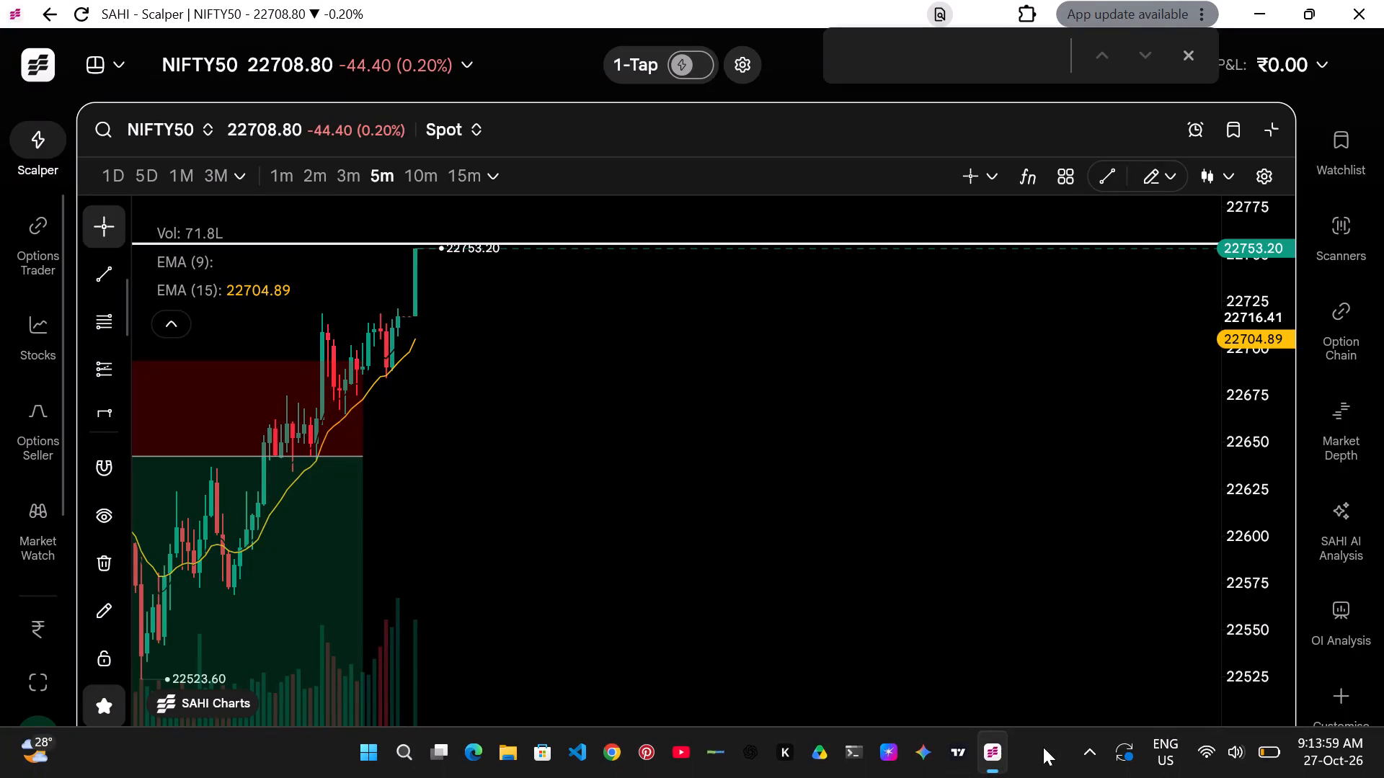
# Dismiss the empty find-in-page bar so it no longer covers the chart page's header.
pyautogui.scroll(-1, 890, 612)
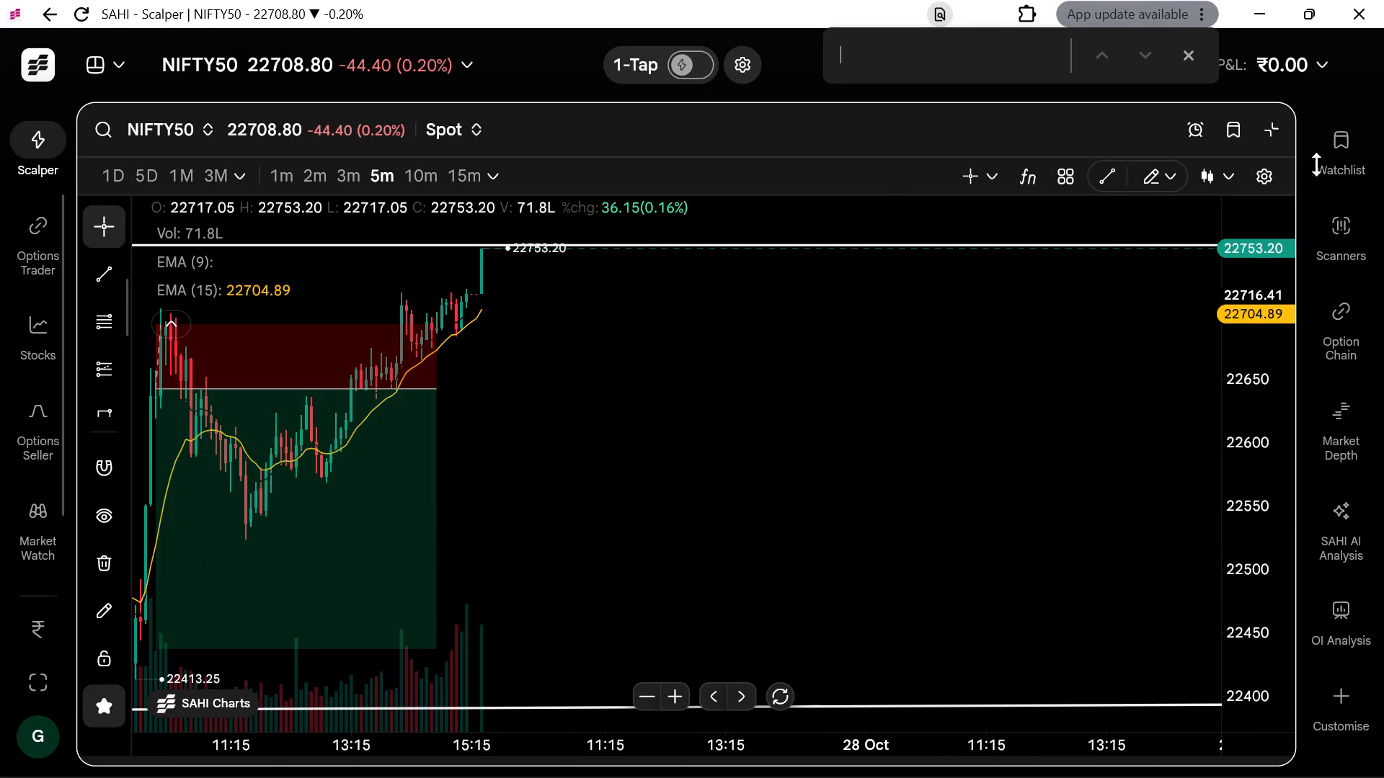
pyautogui.click(1192, 58)
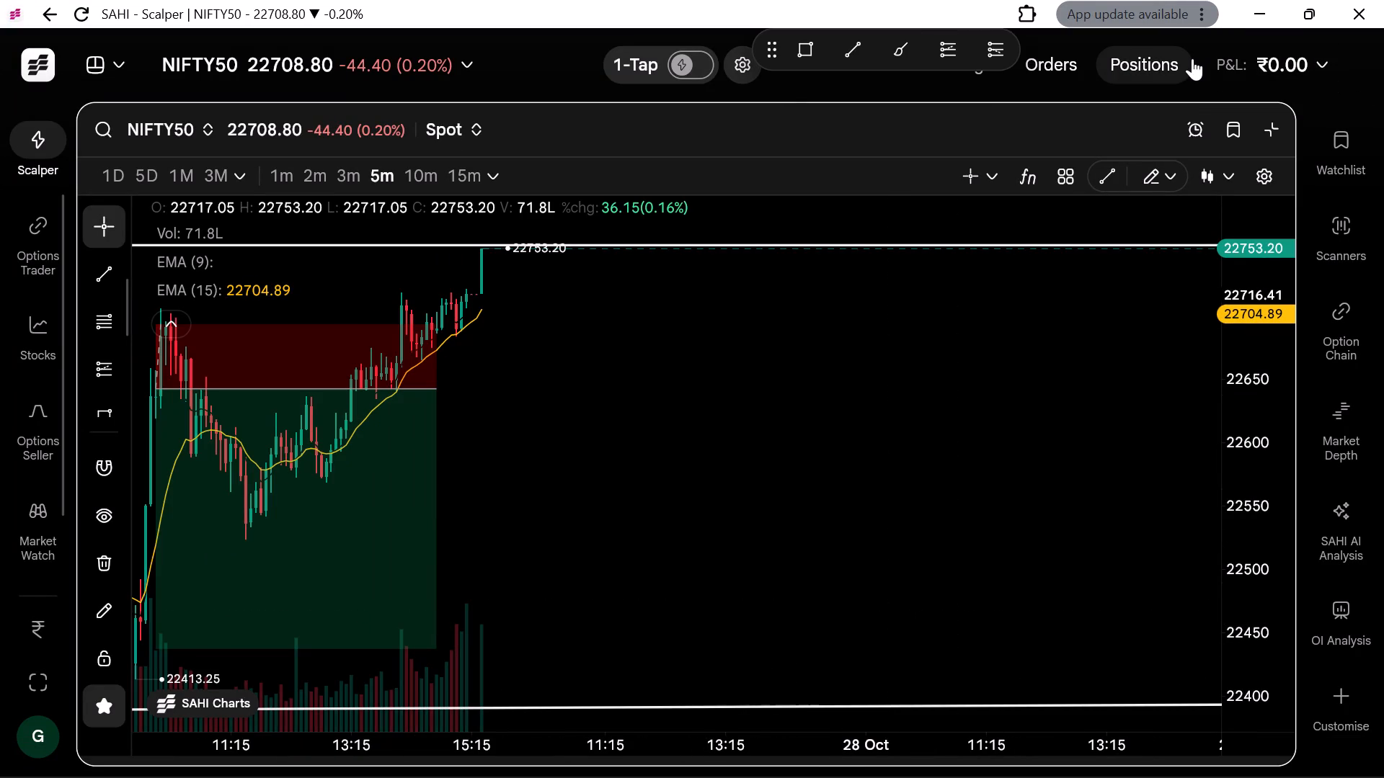
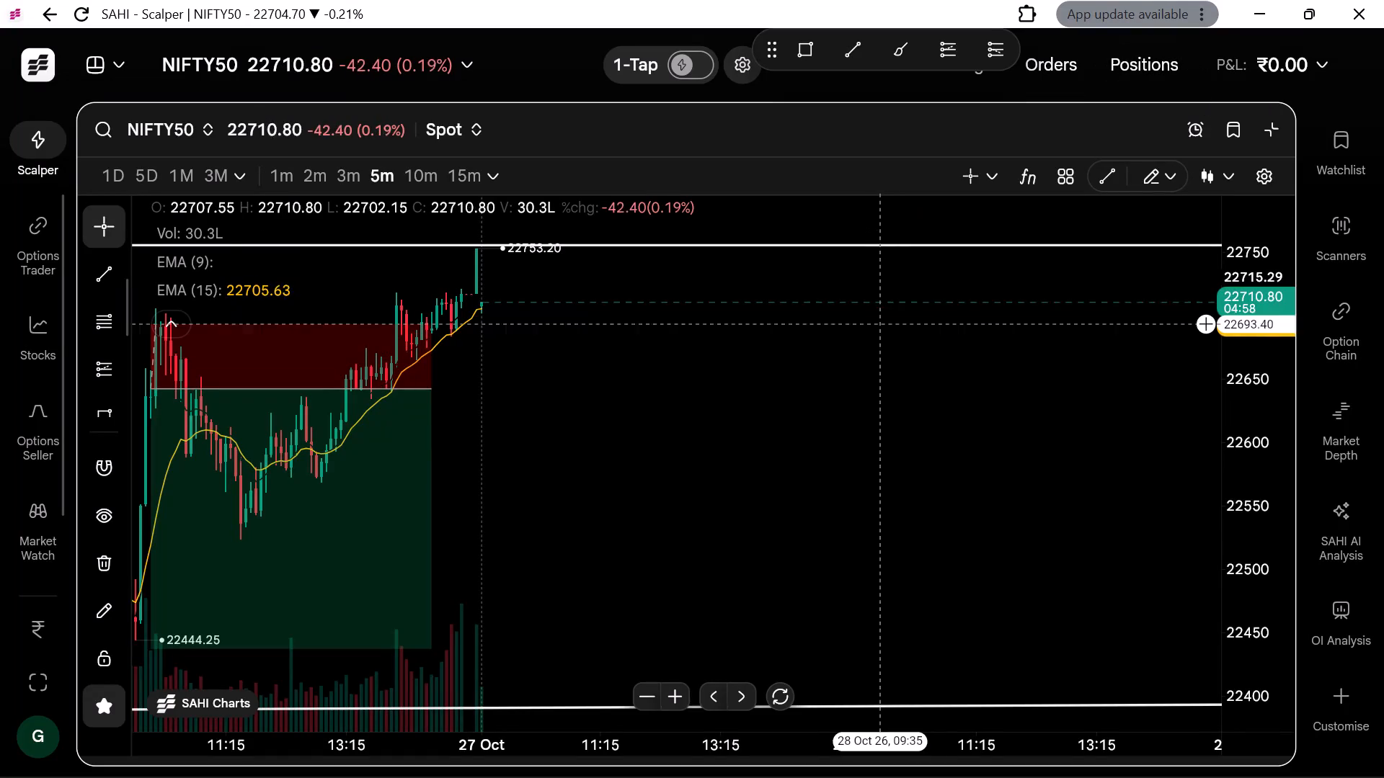
# Switch the NIFTY50 chart to 1-minute candles and examine the 27 Oct opening candles against the upper white line.
pyautogui.scroll(1, 883, 338)
pyautogui.scroll(-1, 883, 338)
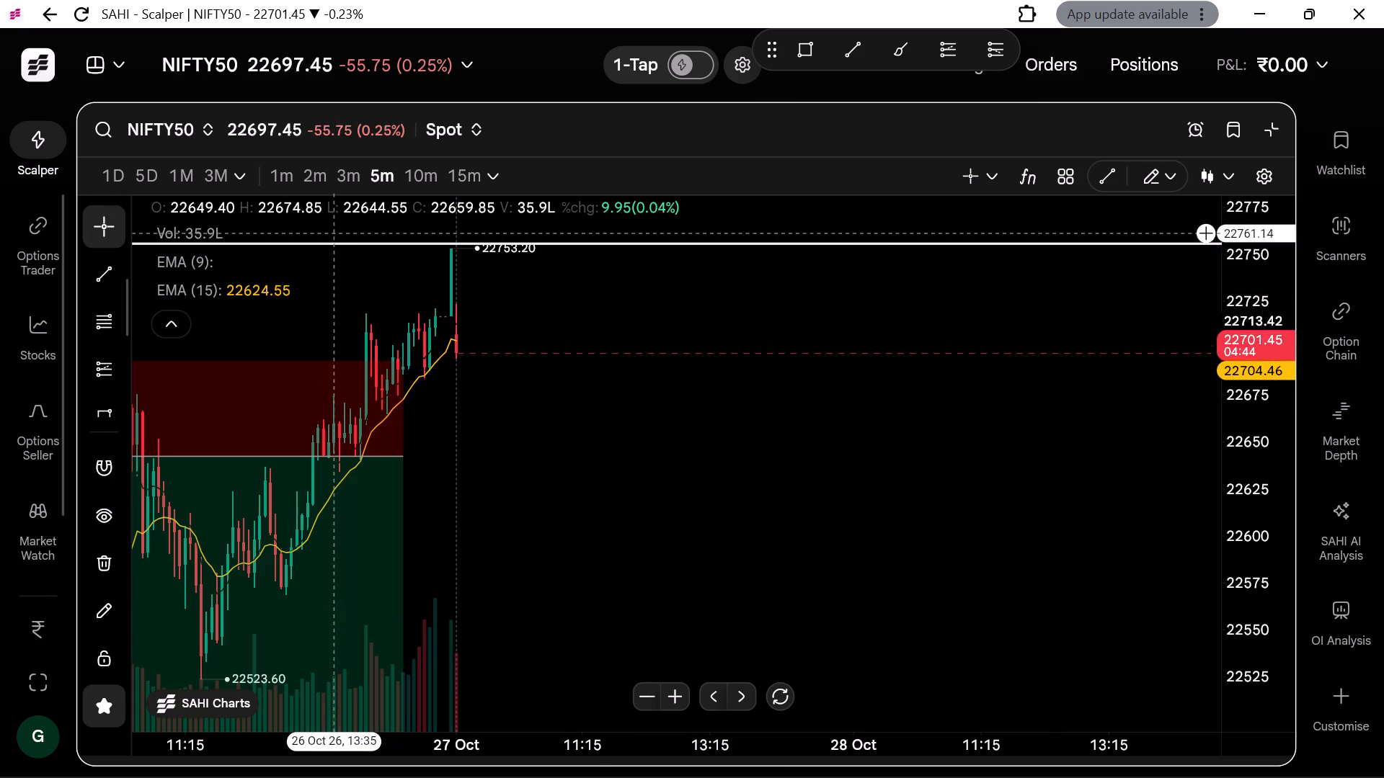
pyautogui.click(291, 172)
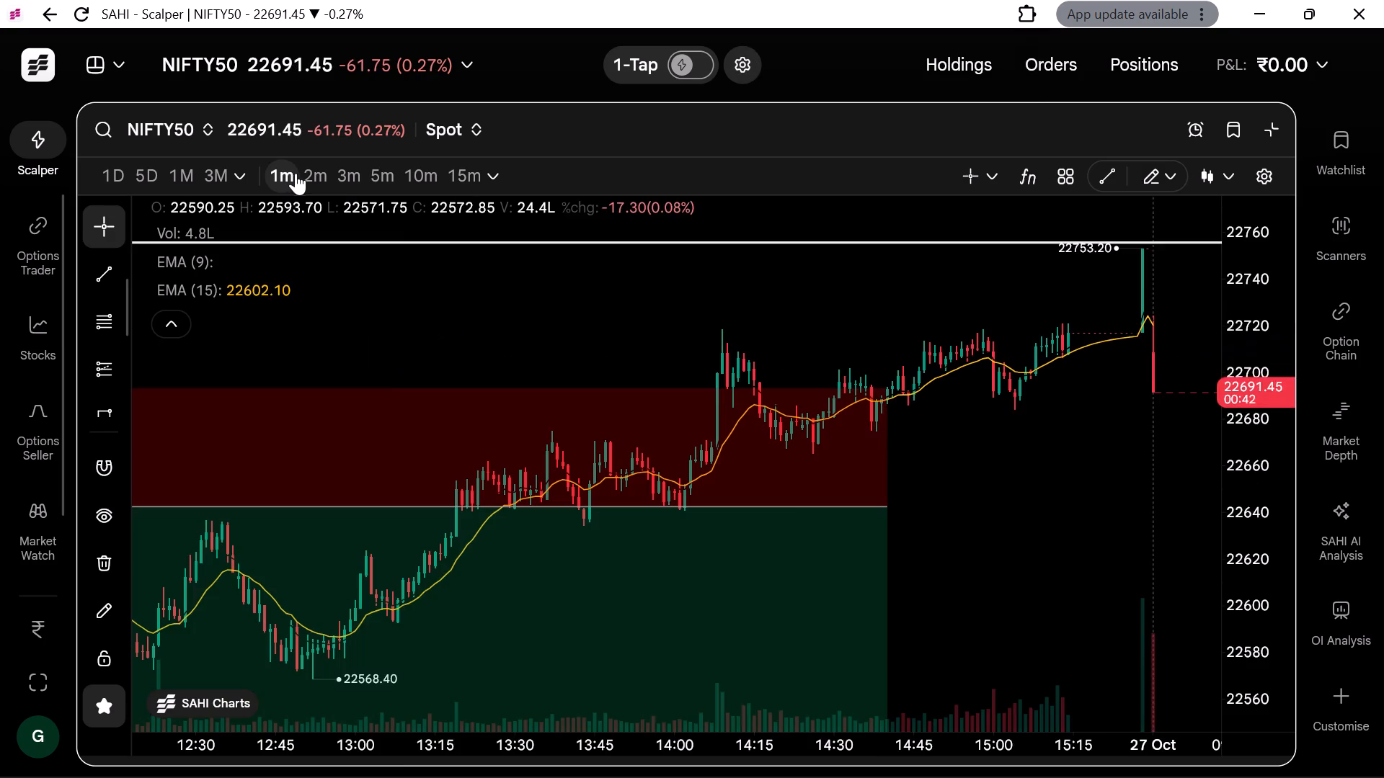
pyautogui.hscroll(-4, 684, 365)
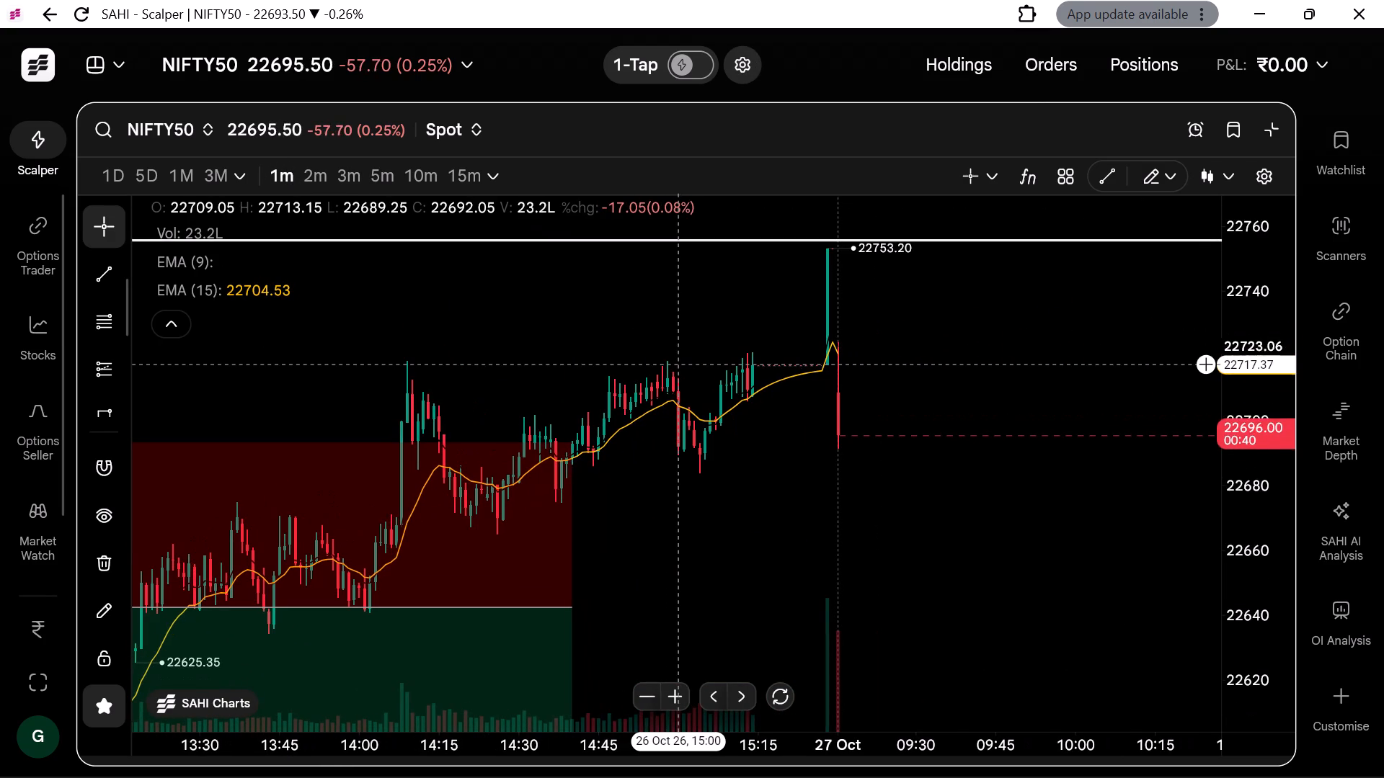
# Return the chart to 5-minute candles and examine the 26–27 Oct price action between the upper and lower white lines.
pyautogui.click(385, 180)
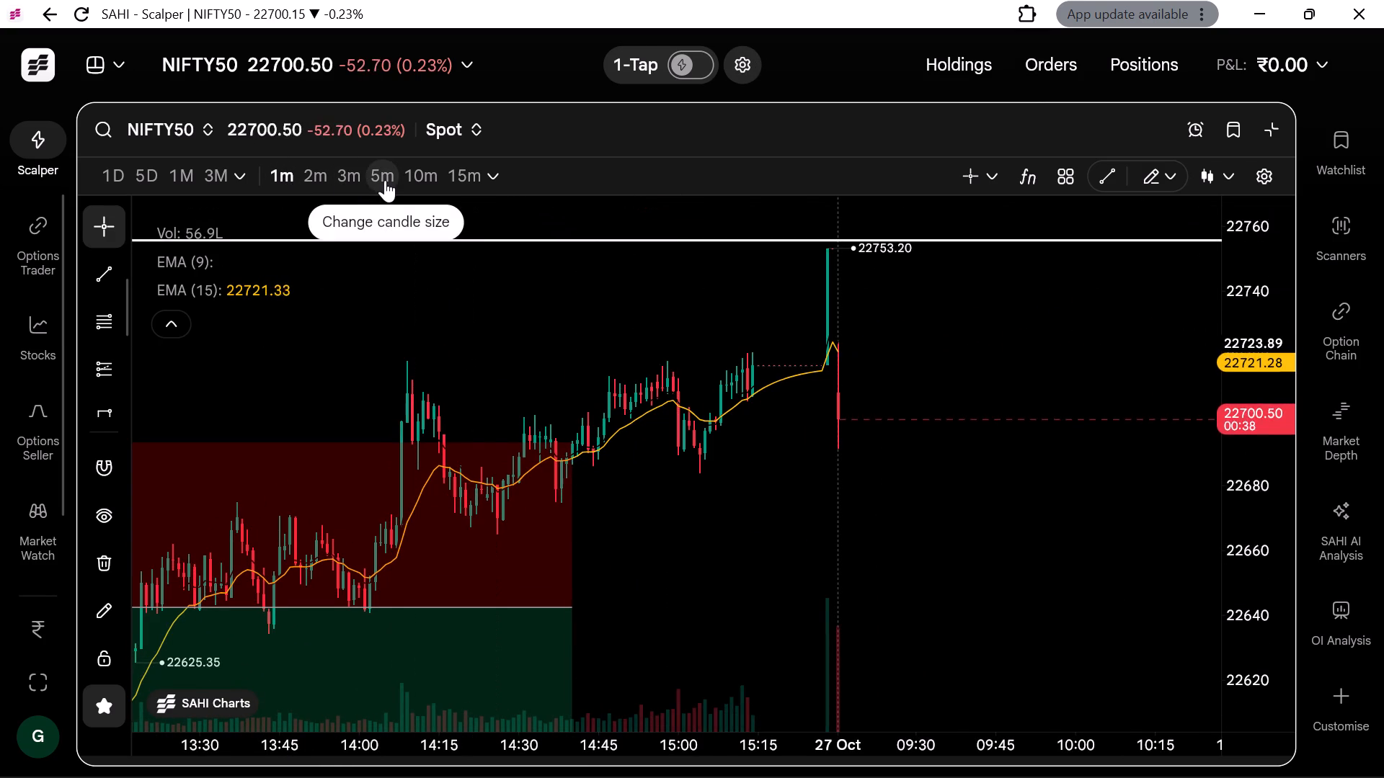
pyautogui.hscroll(-4, 709, 325)
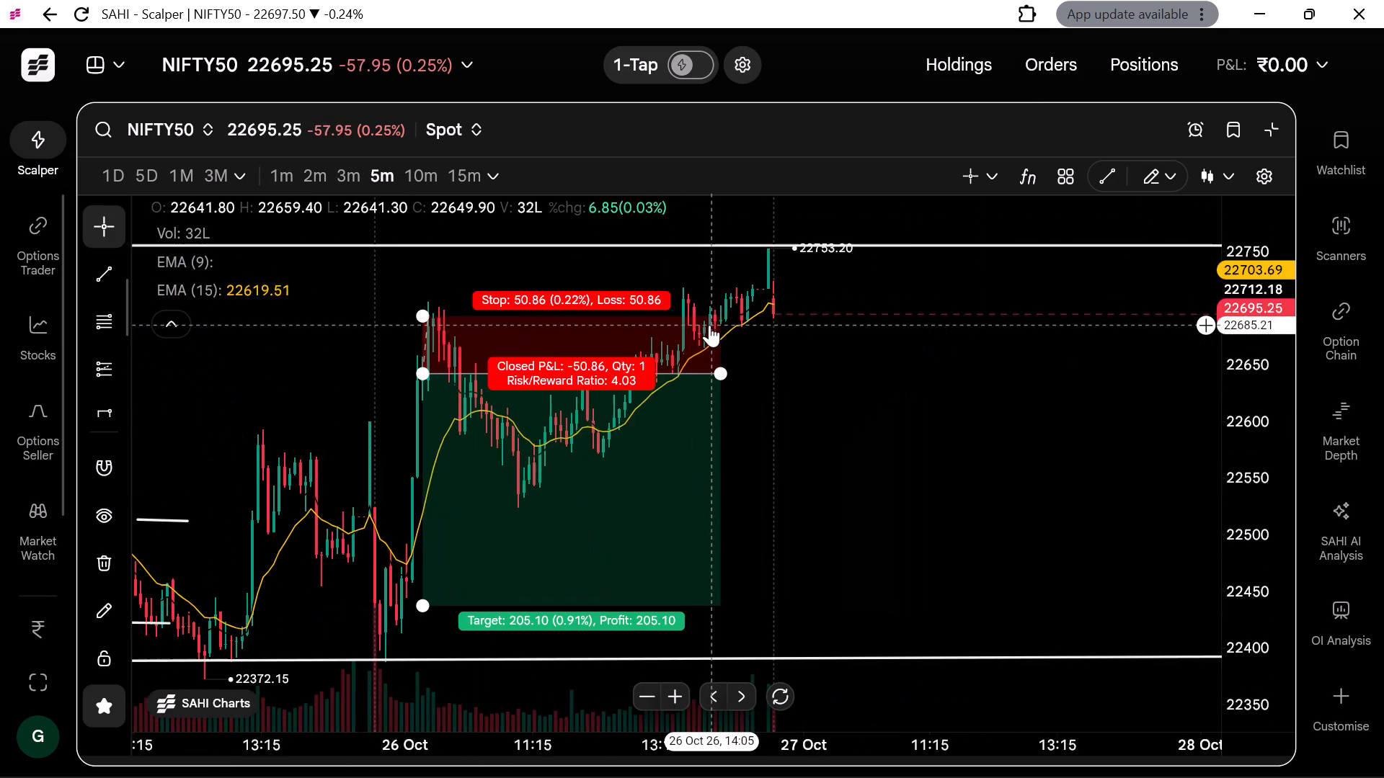
pyautogui.scroll(-1, 709, 325)
pyautogui.scroll(1, 742, 398)
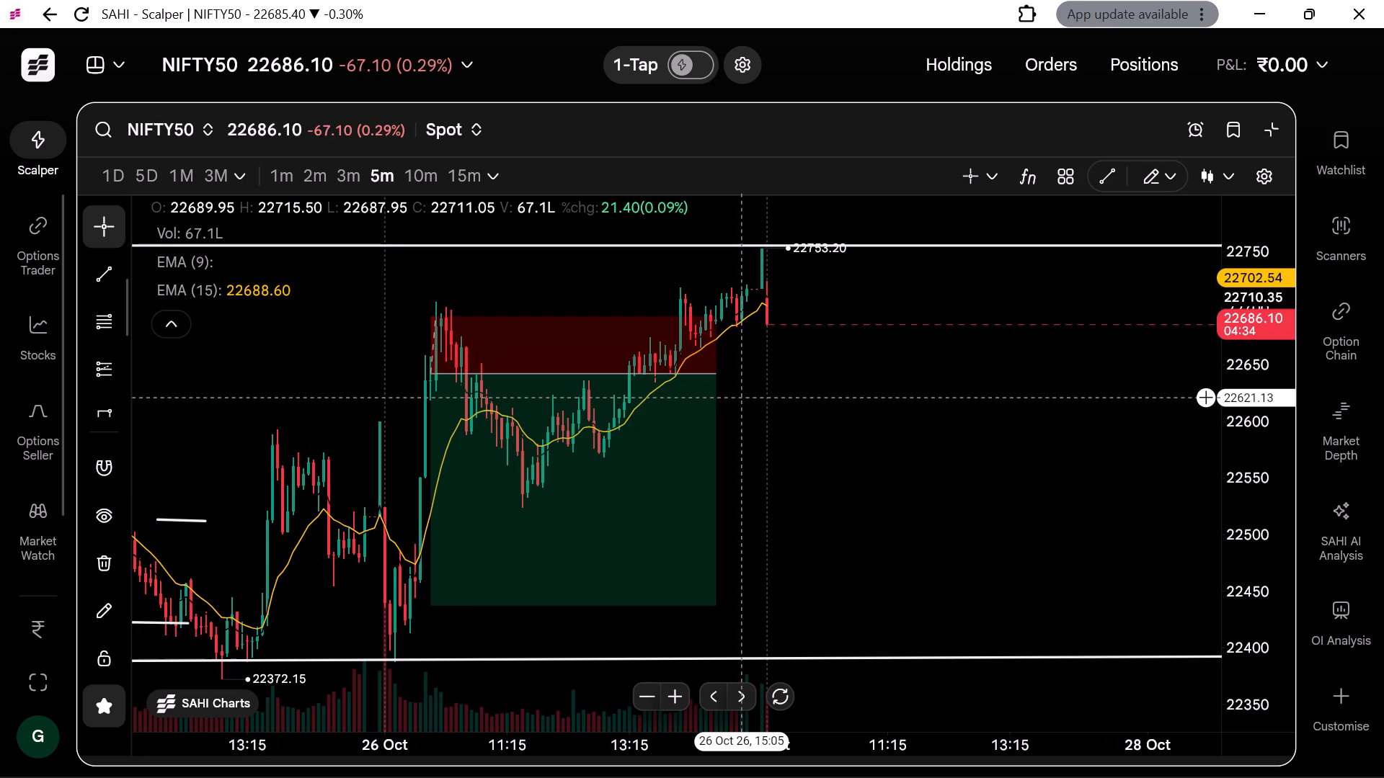
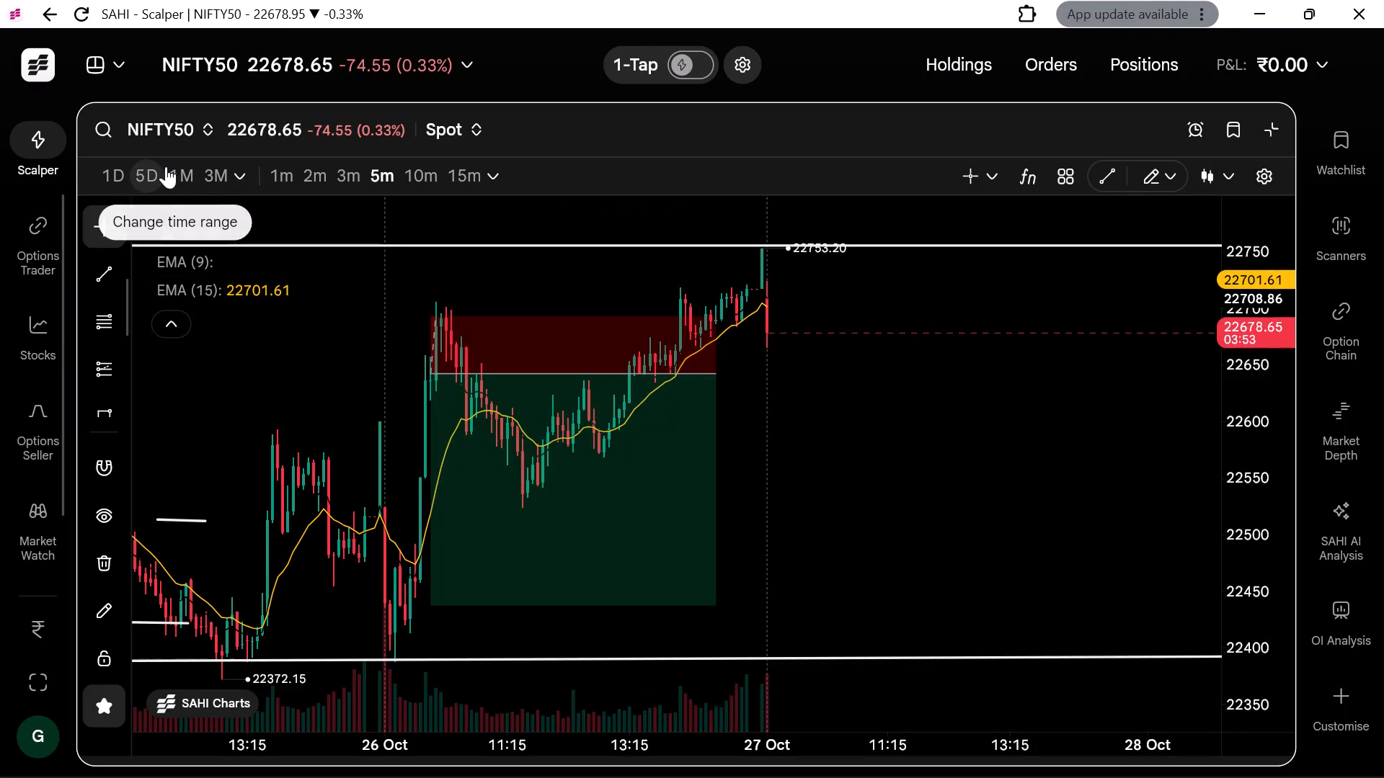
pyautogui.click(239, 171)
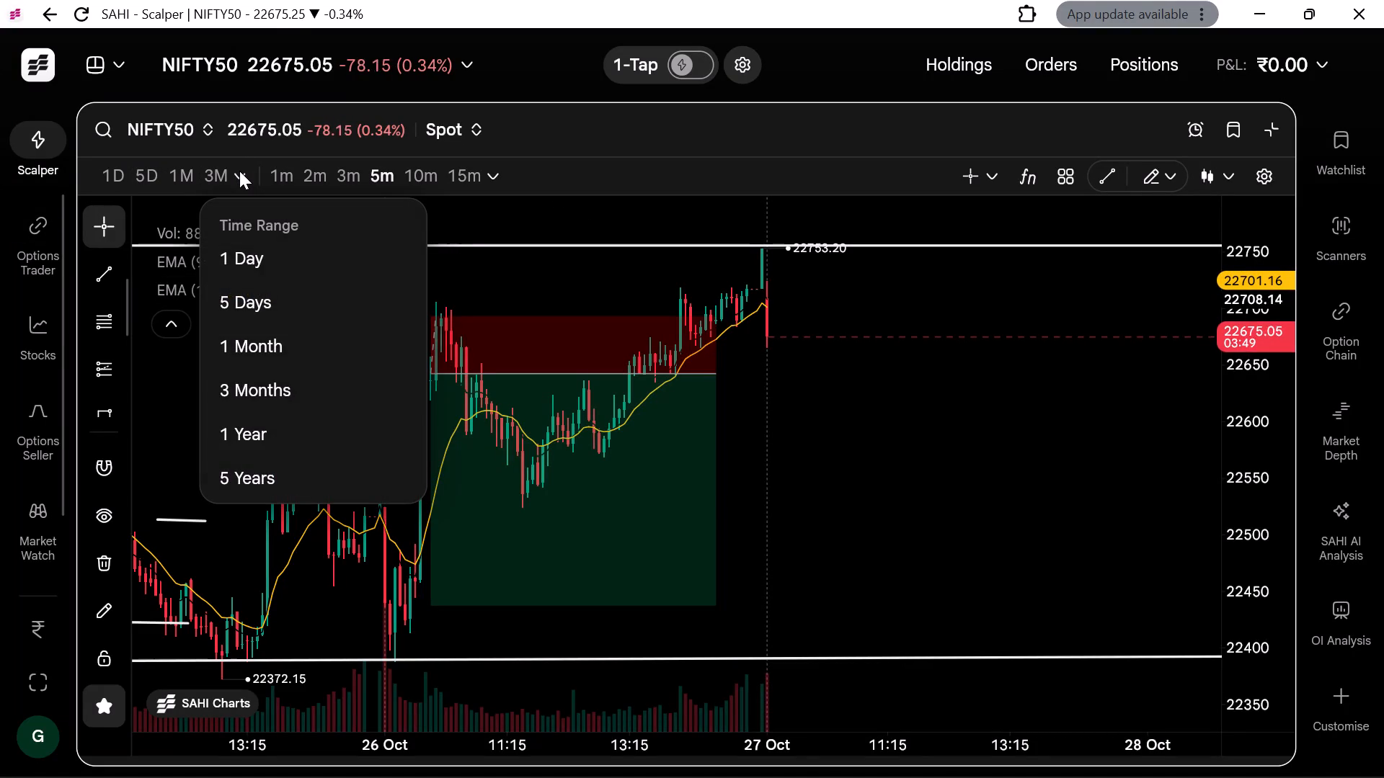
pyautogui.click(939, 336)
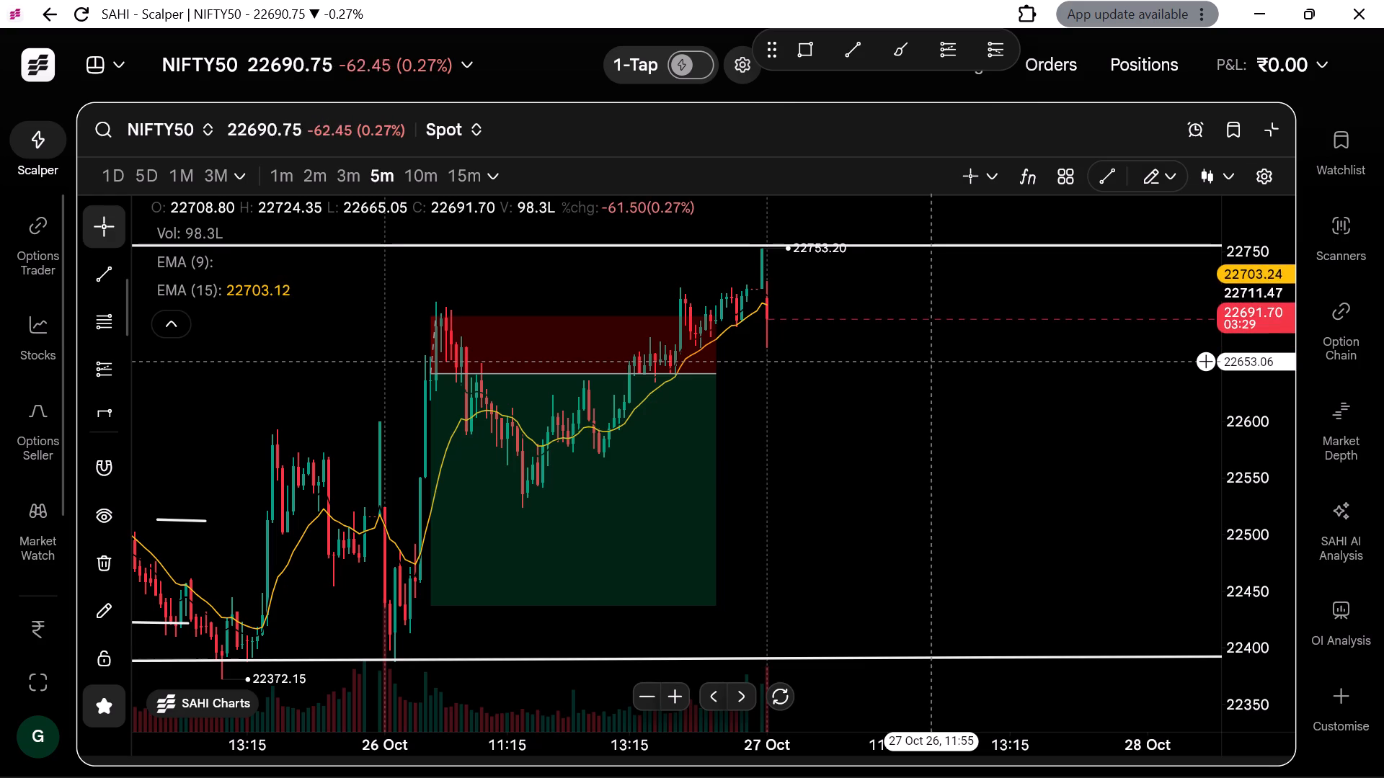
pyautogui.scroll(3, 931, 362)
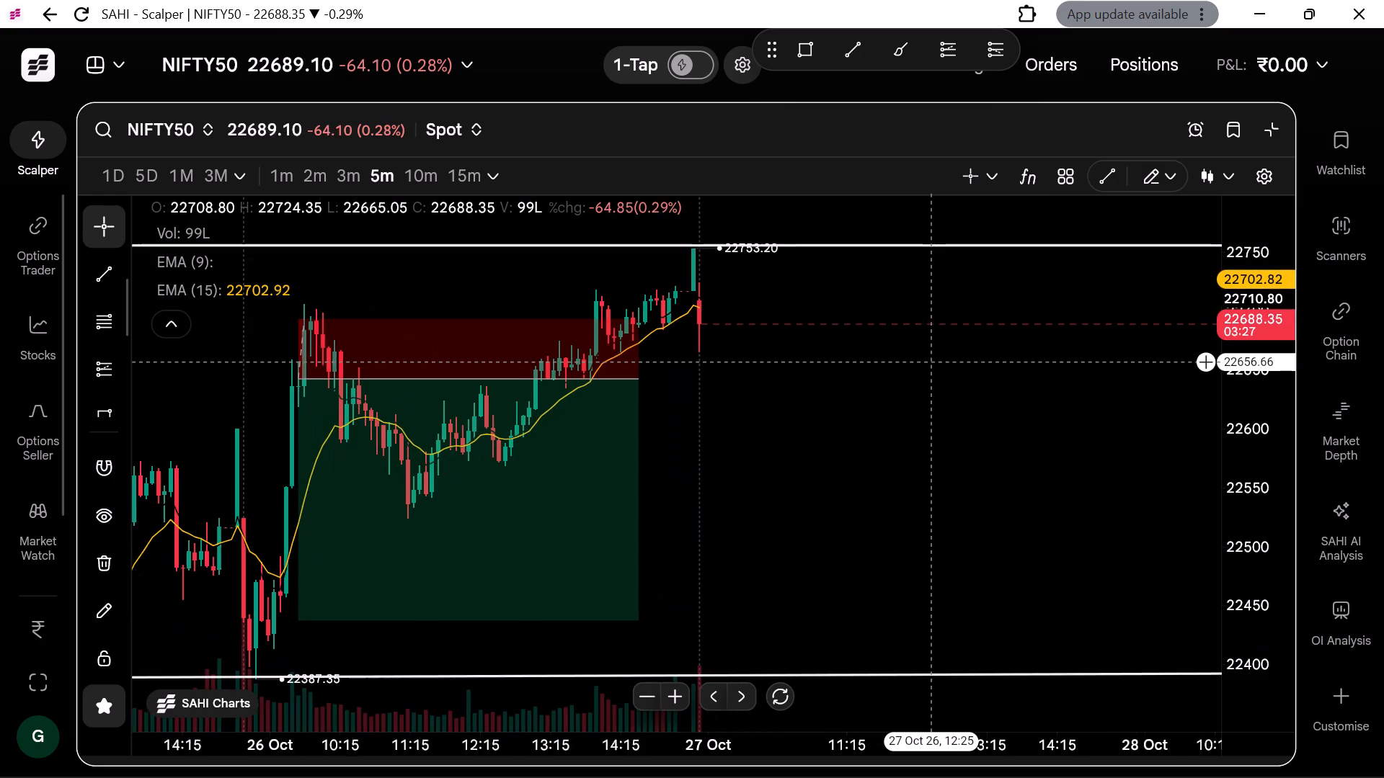
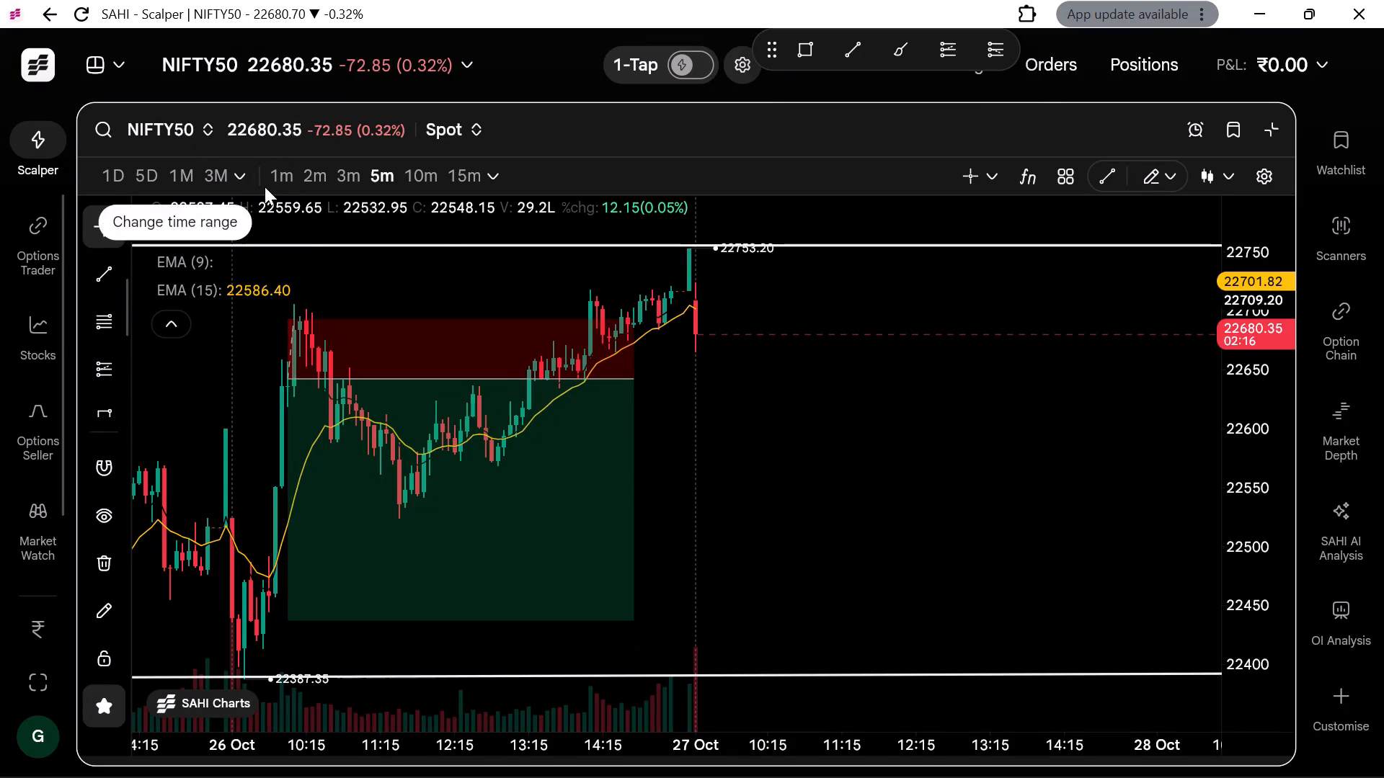
# View the latest NIFTY50 price action on 1-minute candles and return the chart to 5-minute candles.
pyautogui.click(272, 182)
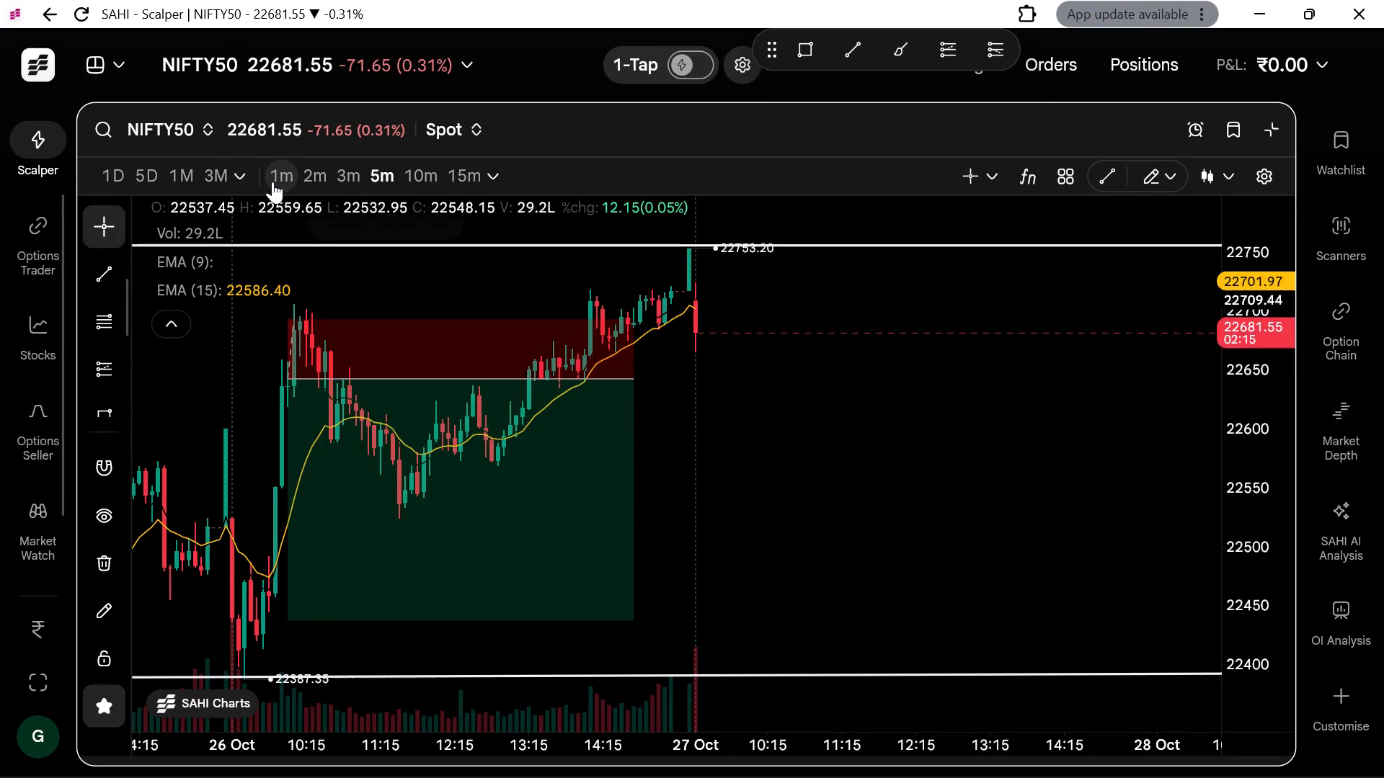
pyautogui.hscroll(-2, 638, 369)
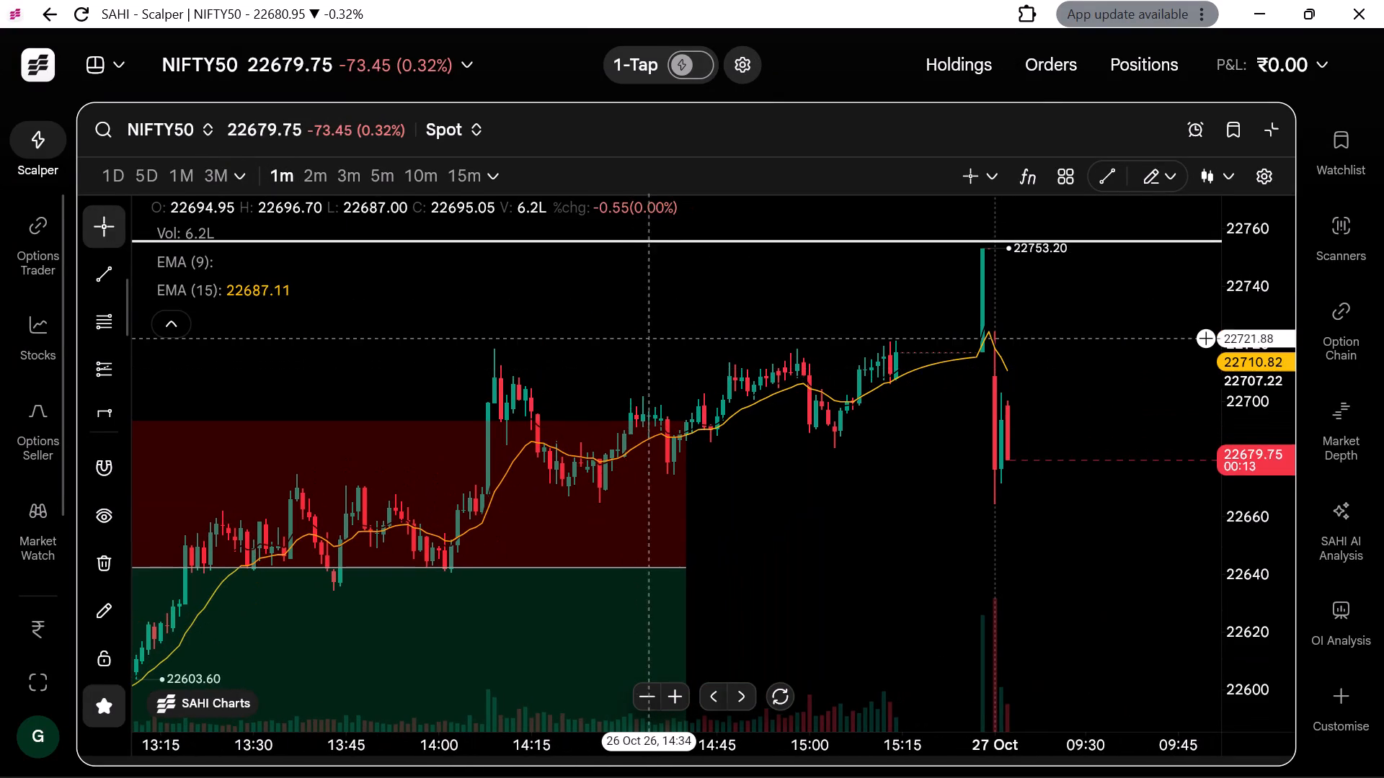
pyautogui.click(369, 179)
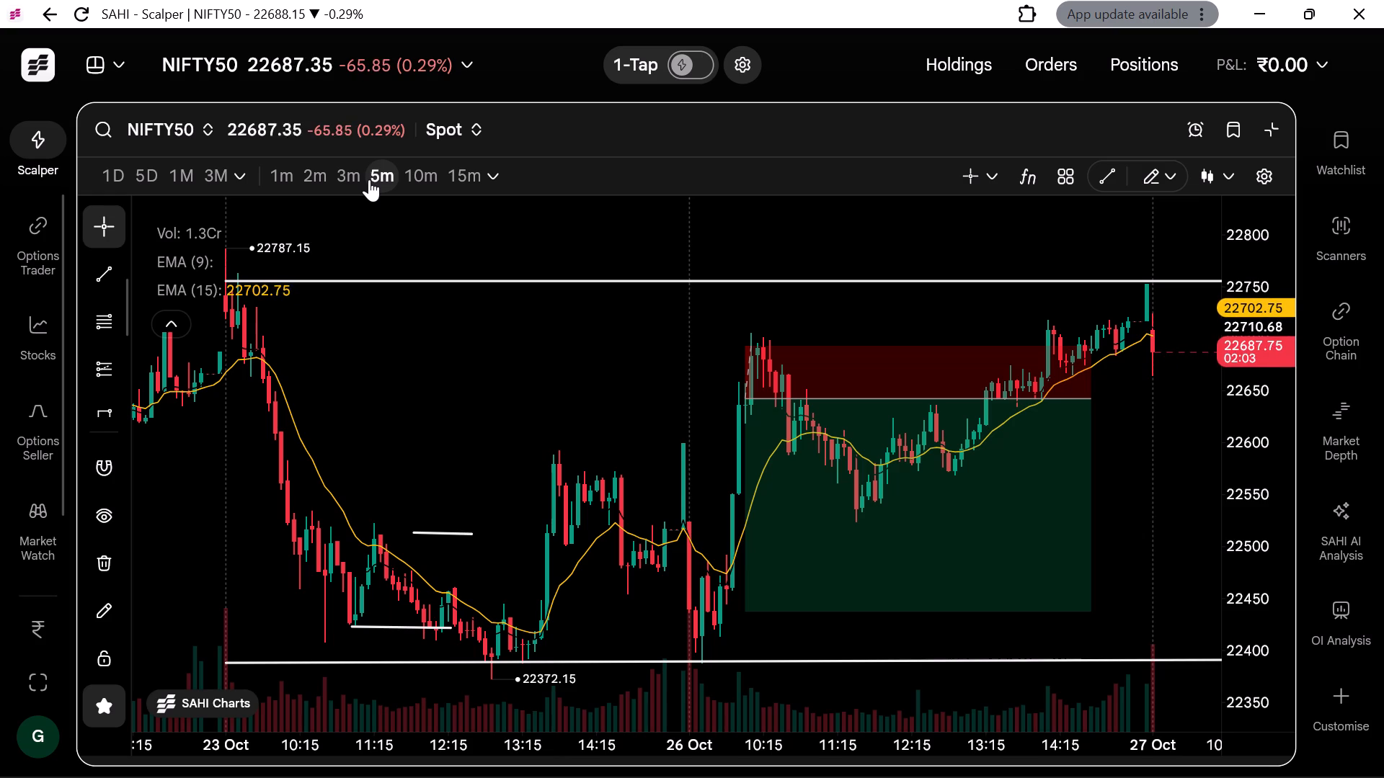
# Draw a near-horizontal trend line at about 22,724 along the first 27 Oct candle's high, from 26 Oct 15:25 to 27 Oct 10:00.
pyautogui.scroll(1, 927, 450)
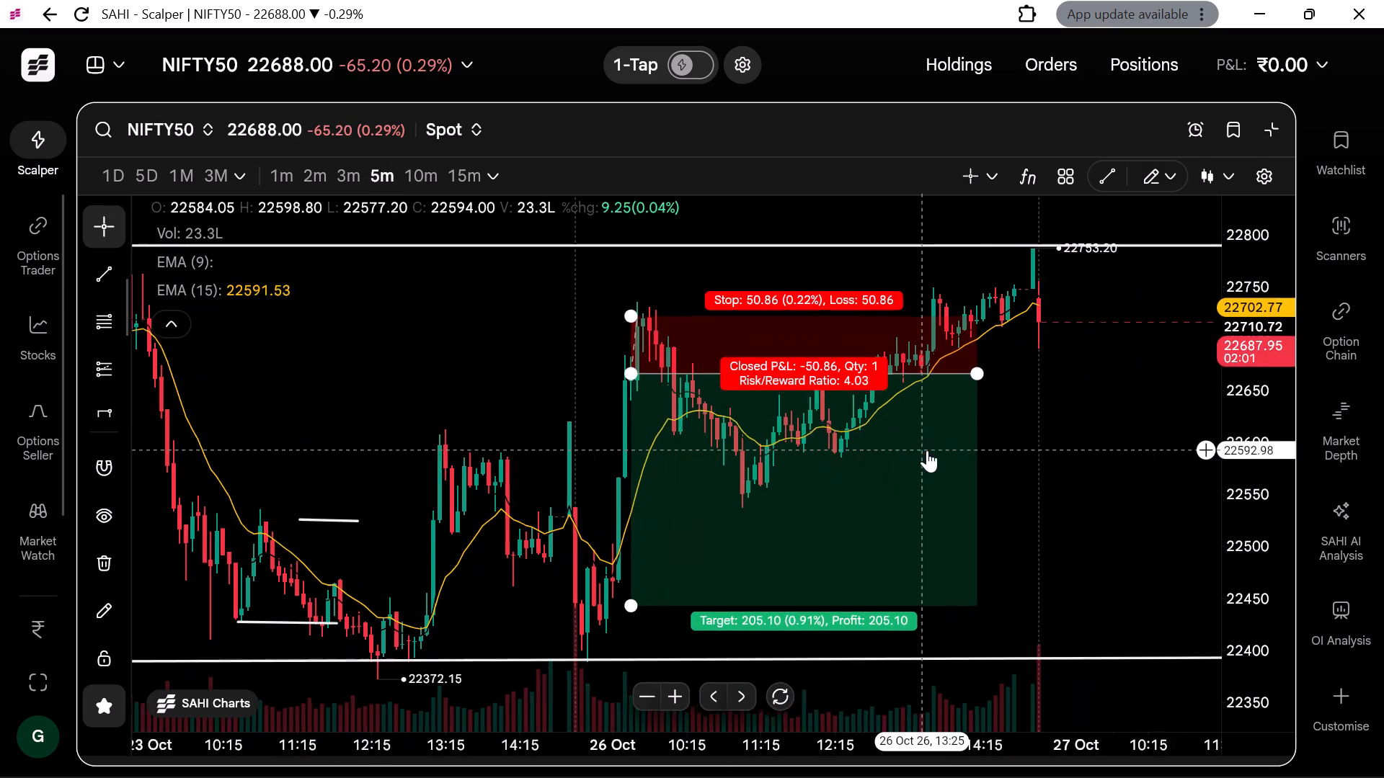
pyautogui.scroll(3, 927, 450)
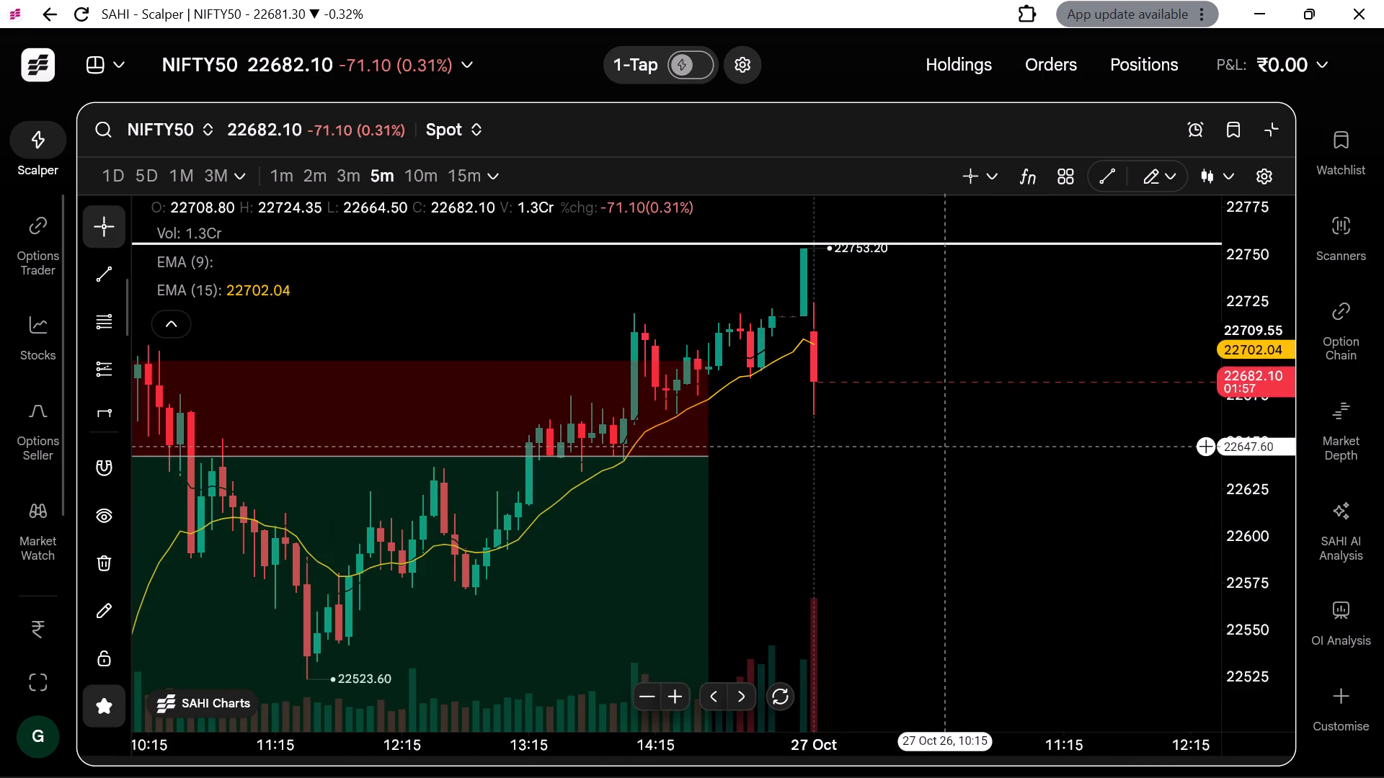
pyautogui.scroll(1, 945, 447)
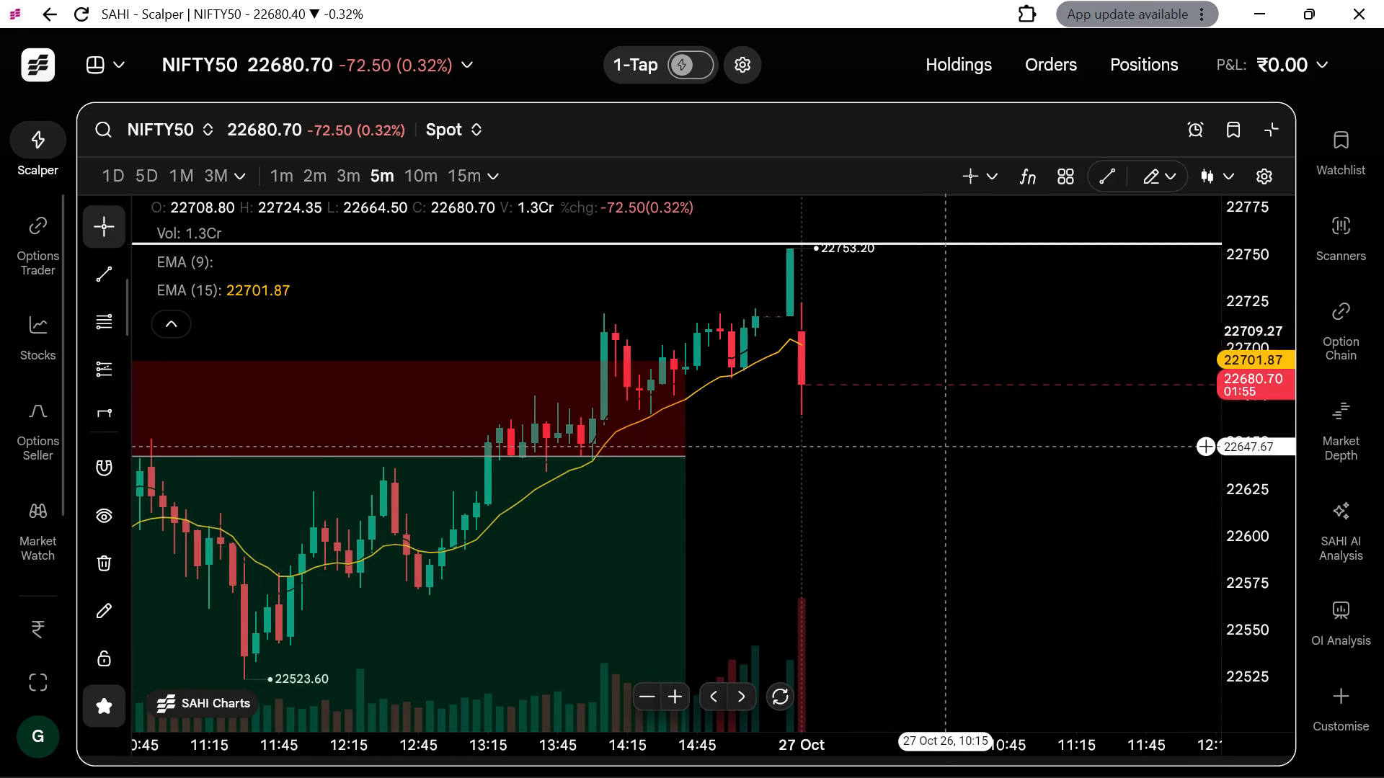
pyautogui.click(1100, 174)
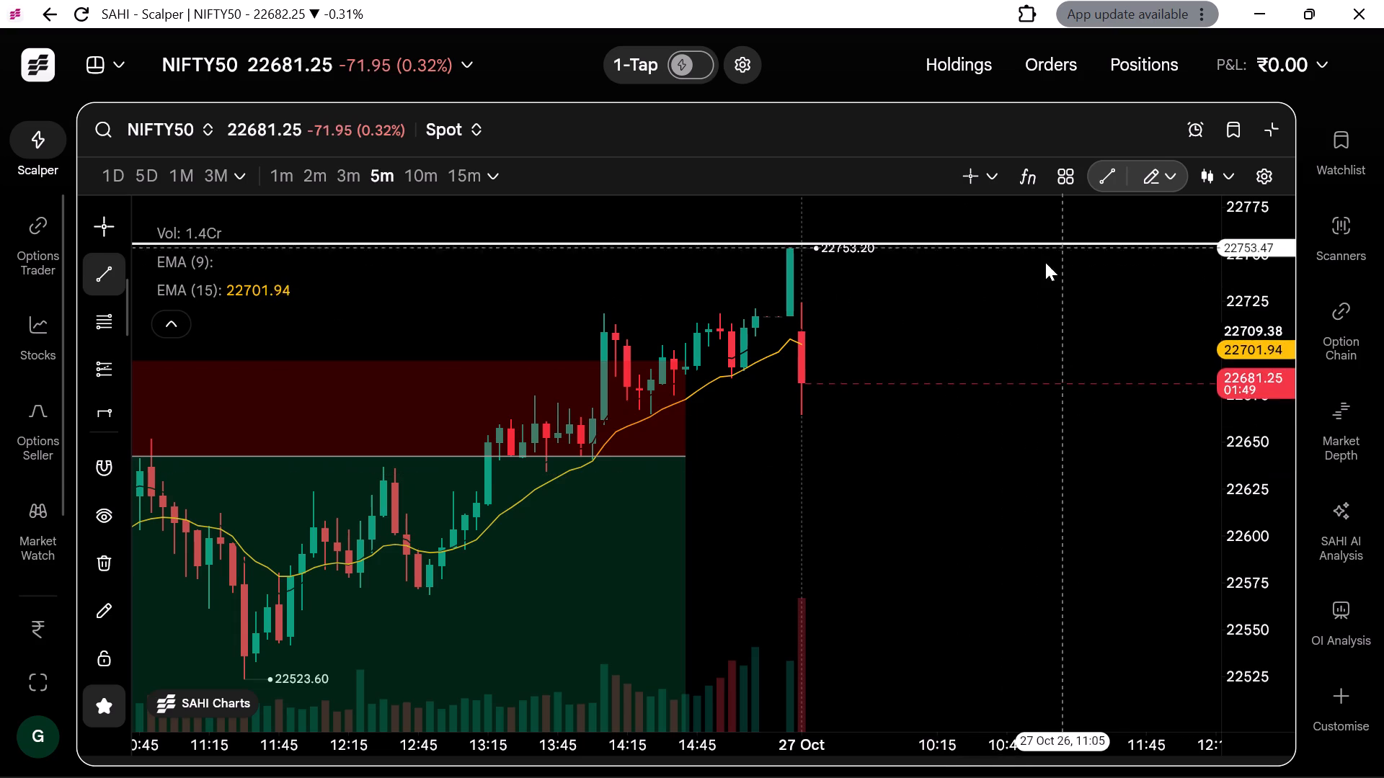
pyautogui.click(1101, 170)
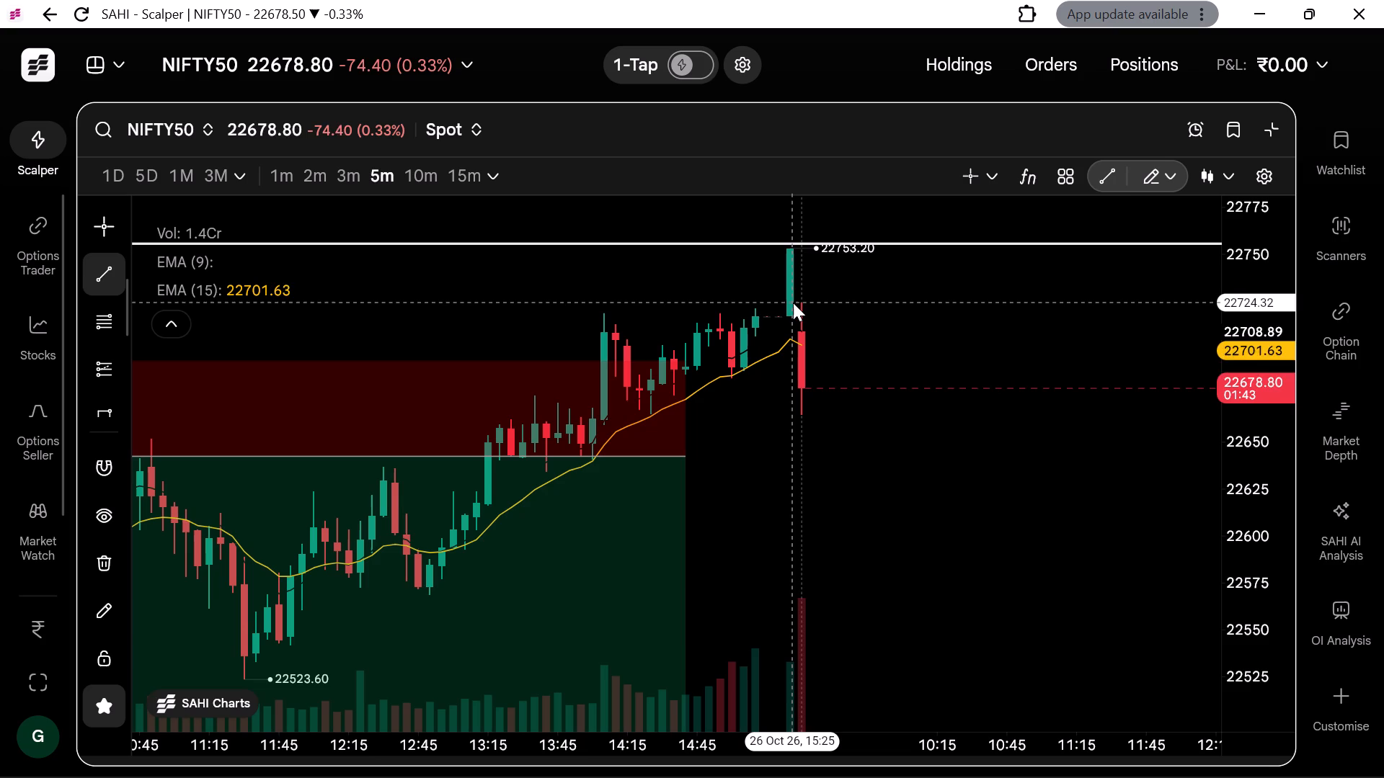
pyautogui.click(793, 303)
pyautogui.moveTo(793, 303); pyautogui.dragTo(870, 303)
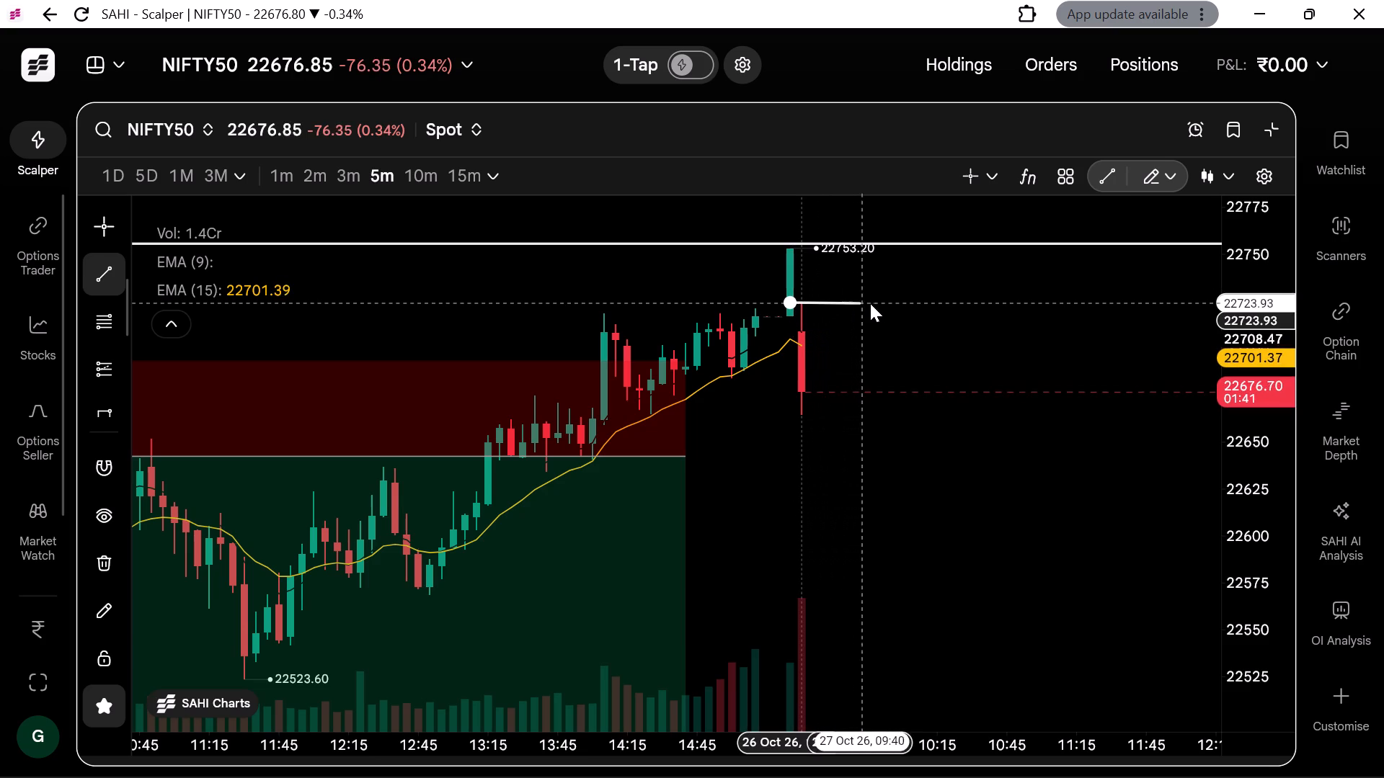
pyautogui.moveTo(870, 303); pyautogui.dragTo(903, 303)
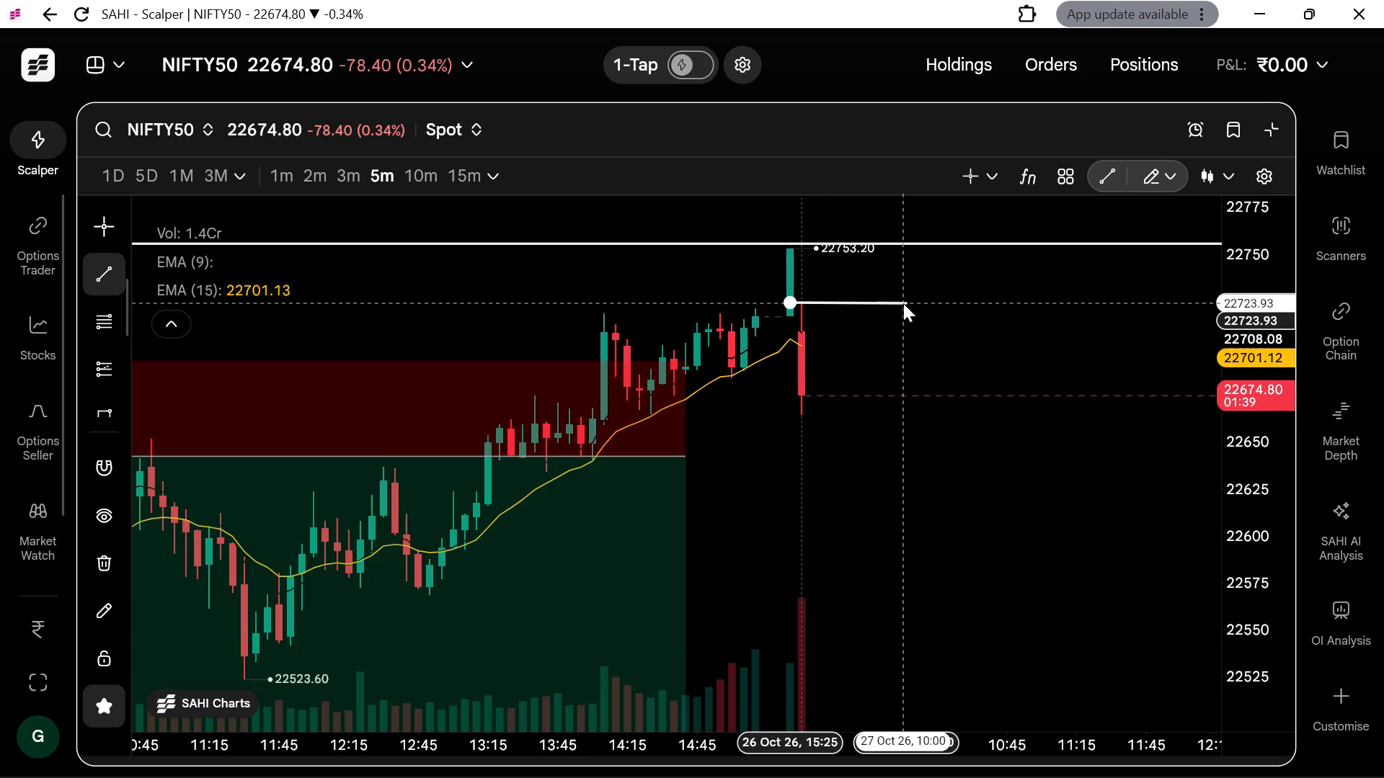
pyautogui.click(903, 303)
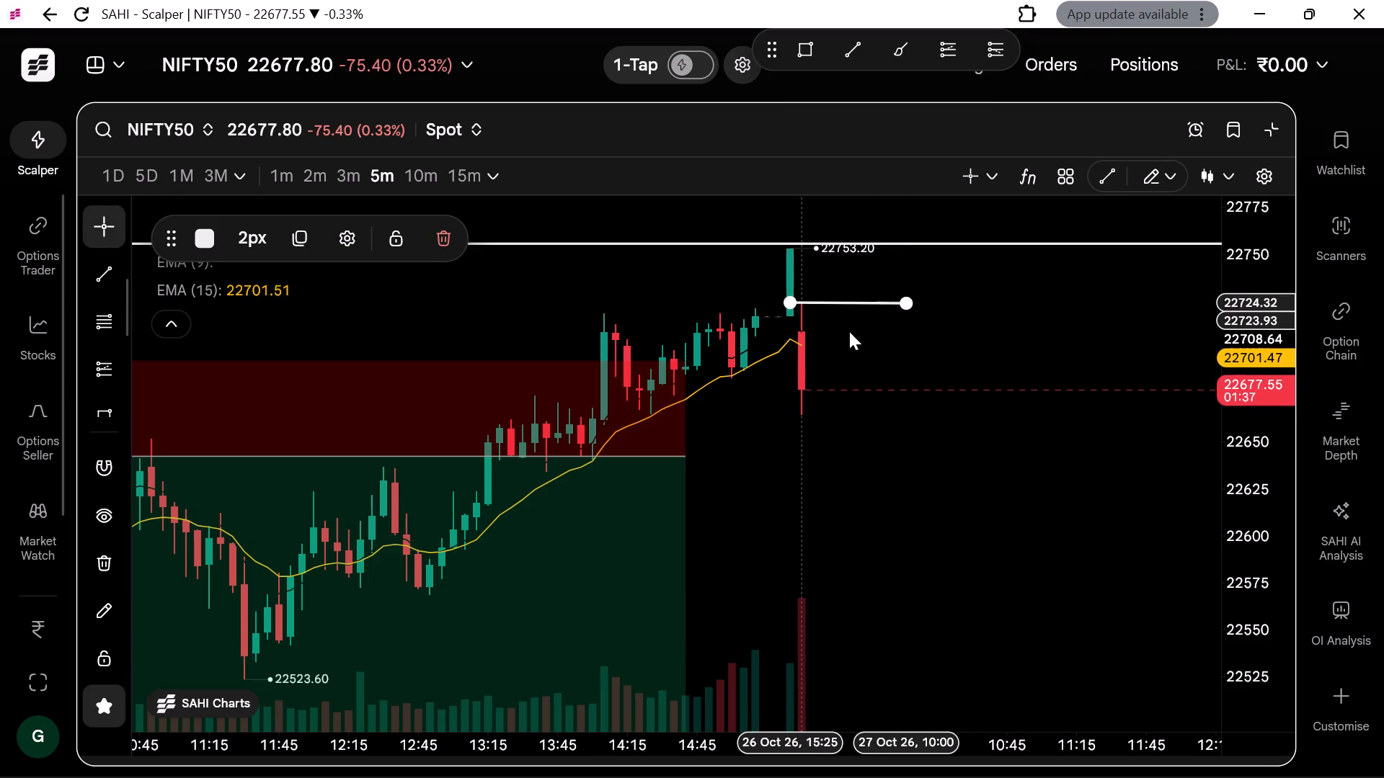
# Change the colour of the new trend line at the first 27 Oct candle's high to light green.
pyautogui.click(205, 240)
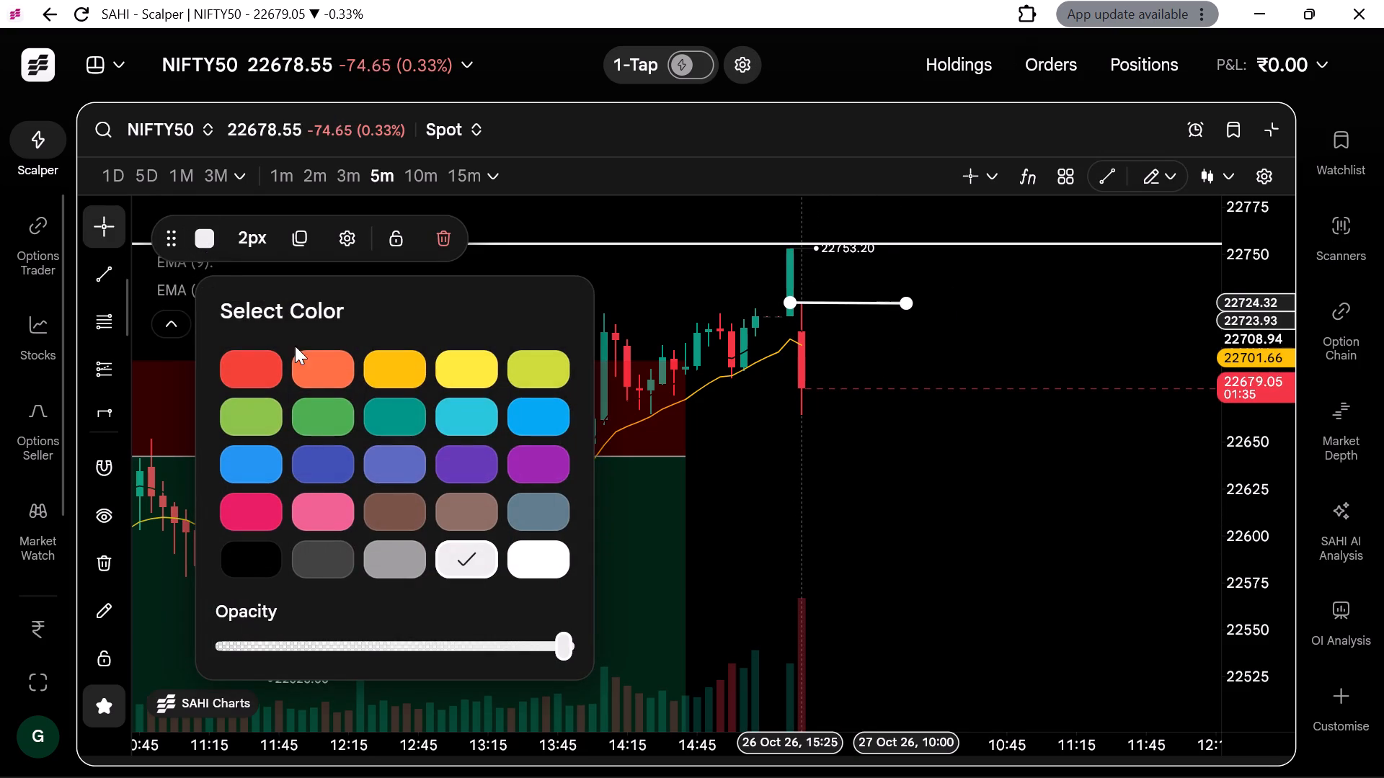
pyautogui.click(247, 418)
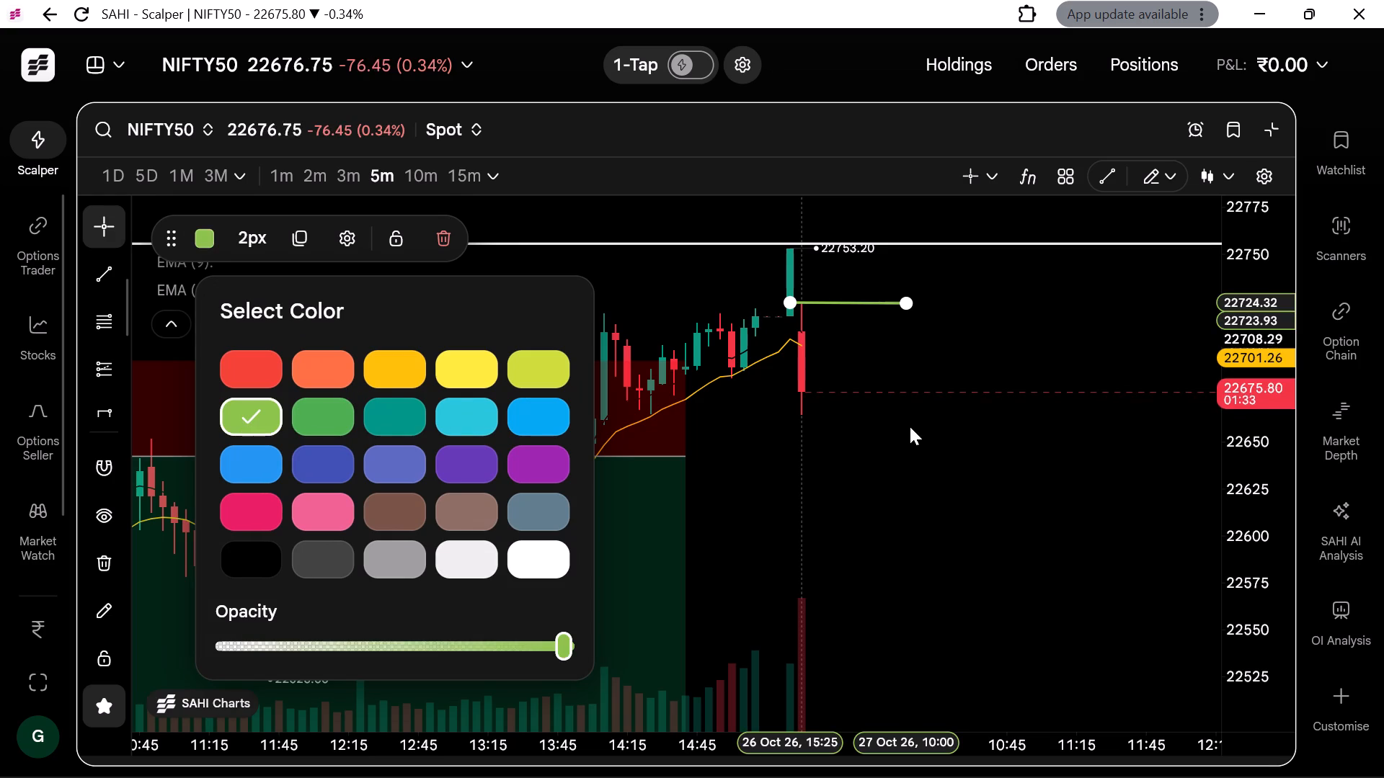
pyautogui.click(910, 426)
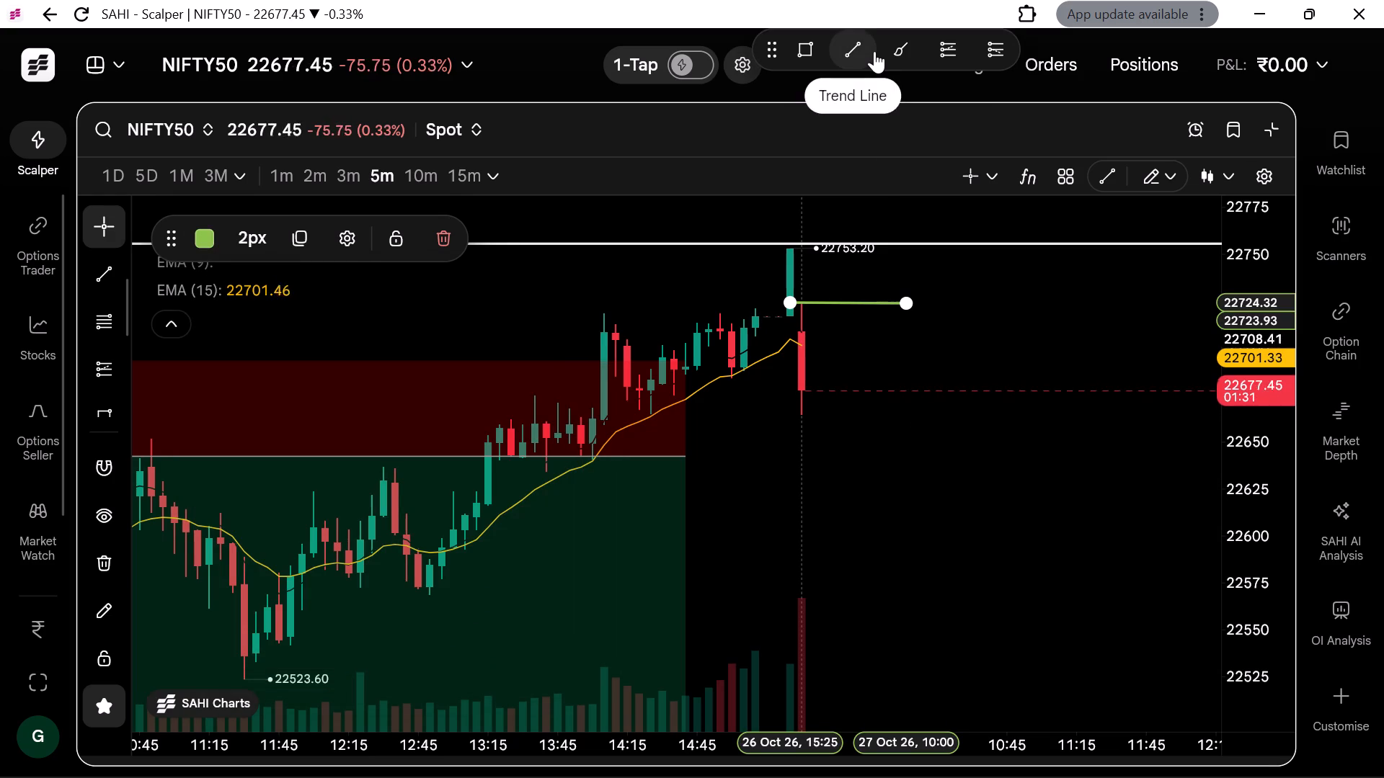
# Draw another trend line at the low of the first 27 Oct 5-minute candle.
pyautogui.click(874, 51)
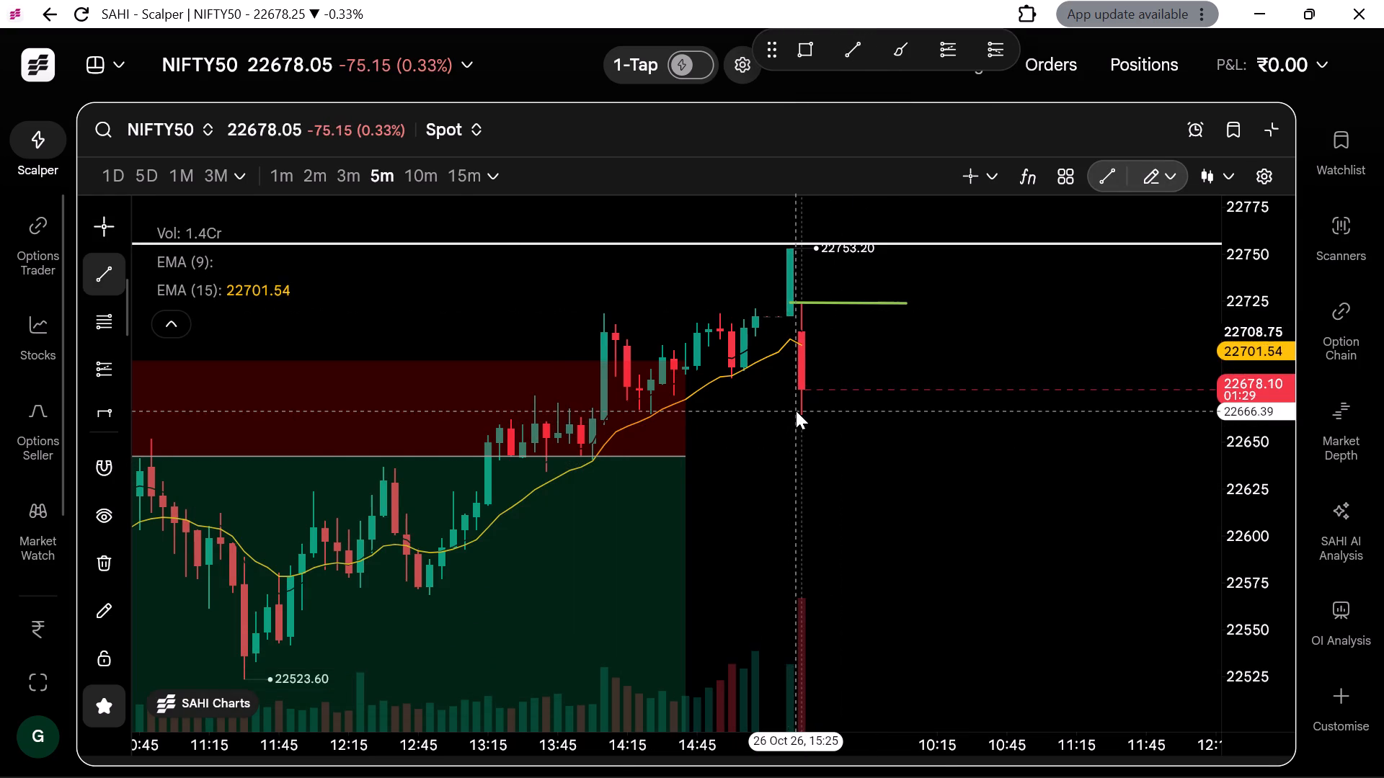
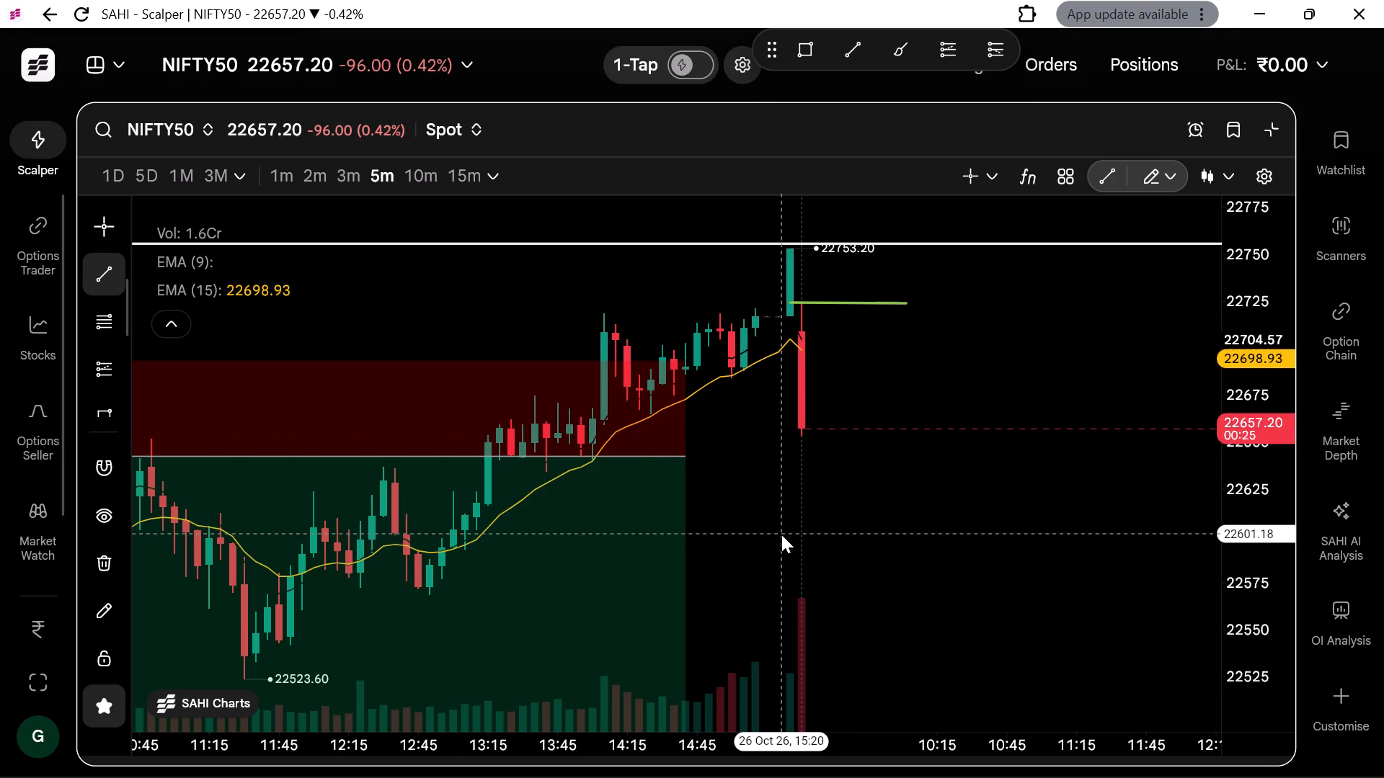
# Draw a near-horizontal trend line at about 22,653 along the first 27 Oct candle's low, from 26 Oct 15:25 to 27 Oct 10:05.
pyautogui.hscroll(-2, 740, 488)
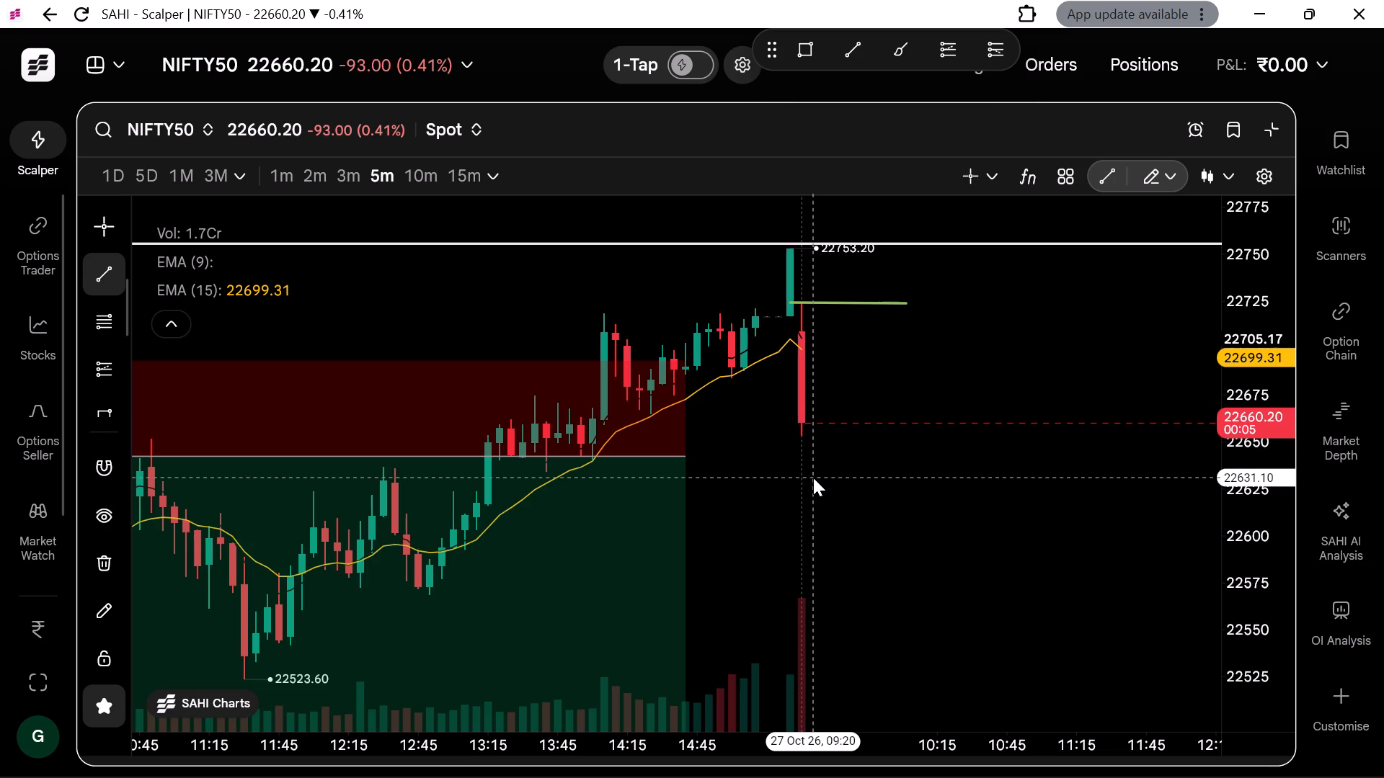
pyautogui.doubleClick(781, 437)
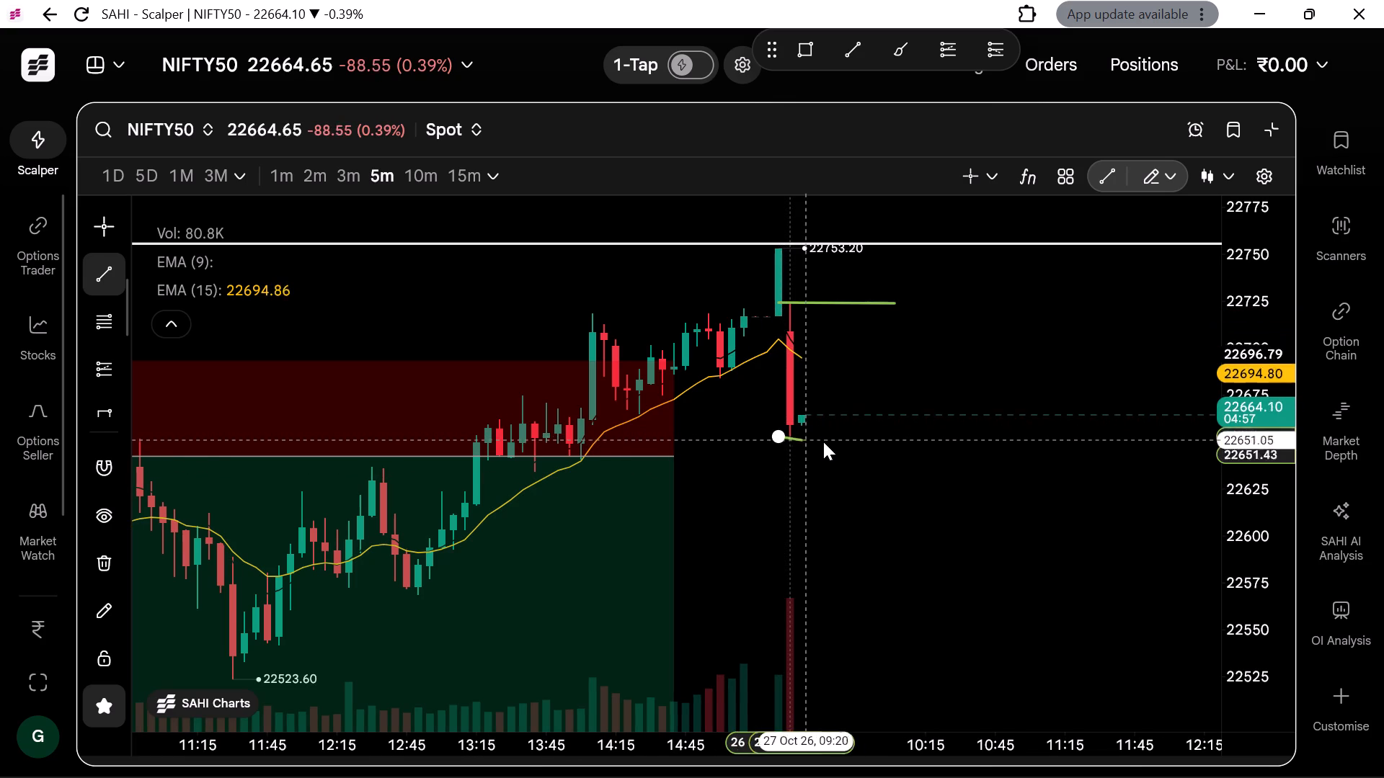
pyautogui.click(859, 437)
pyautogui.click(859, 437)
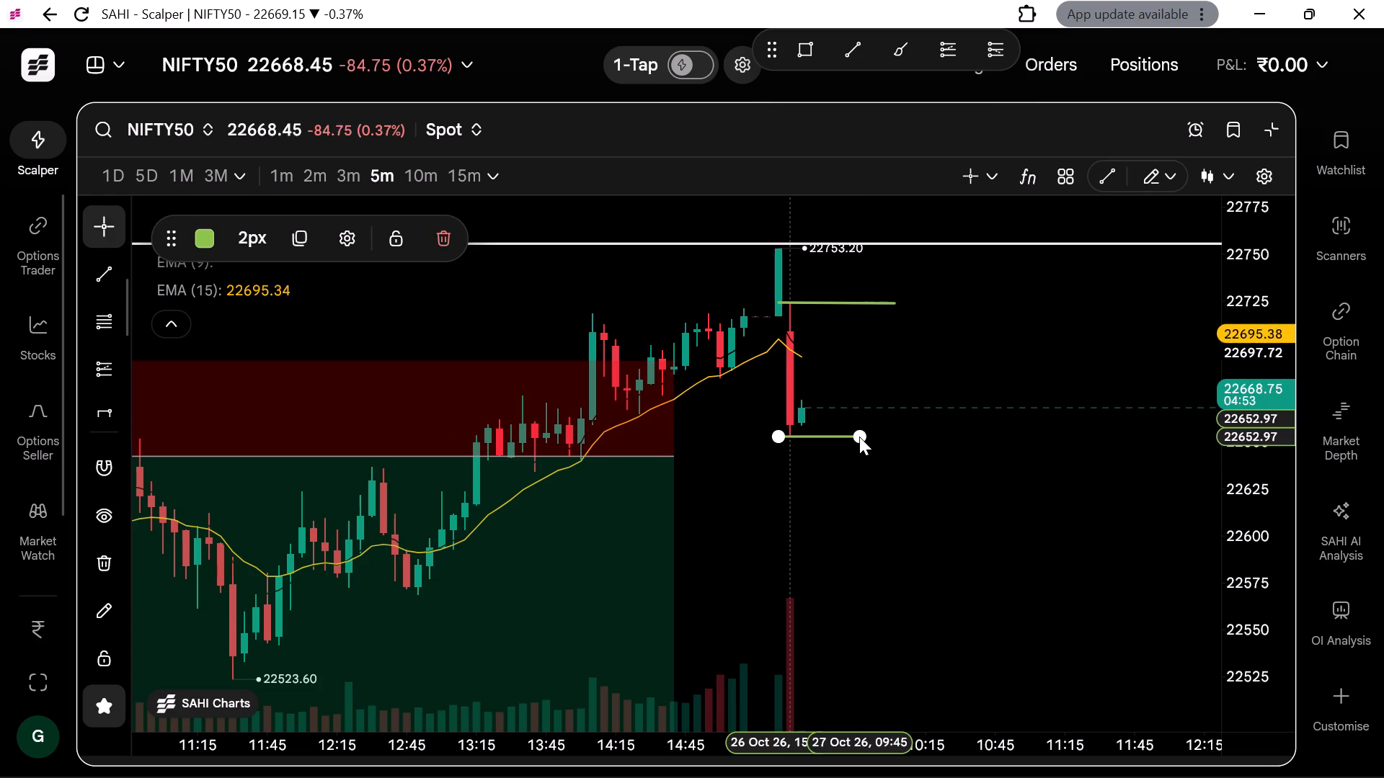
pyautogui.moveTo(859, 437); pyautogui.dragTo(909, 438)
pyautogui.click(909, 438)
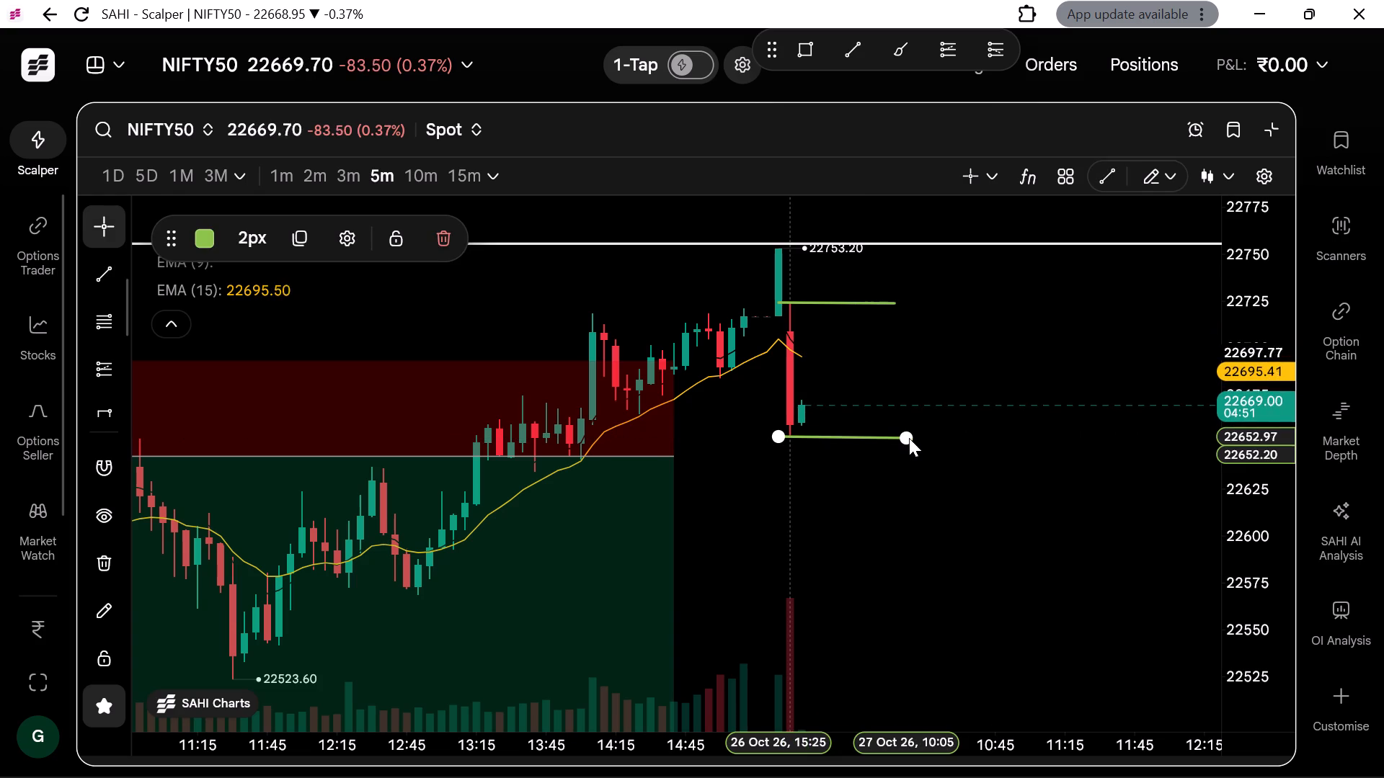
pyautogui.click(846, 489)
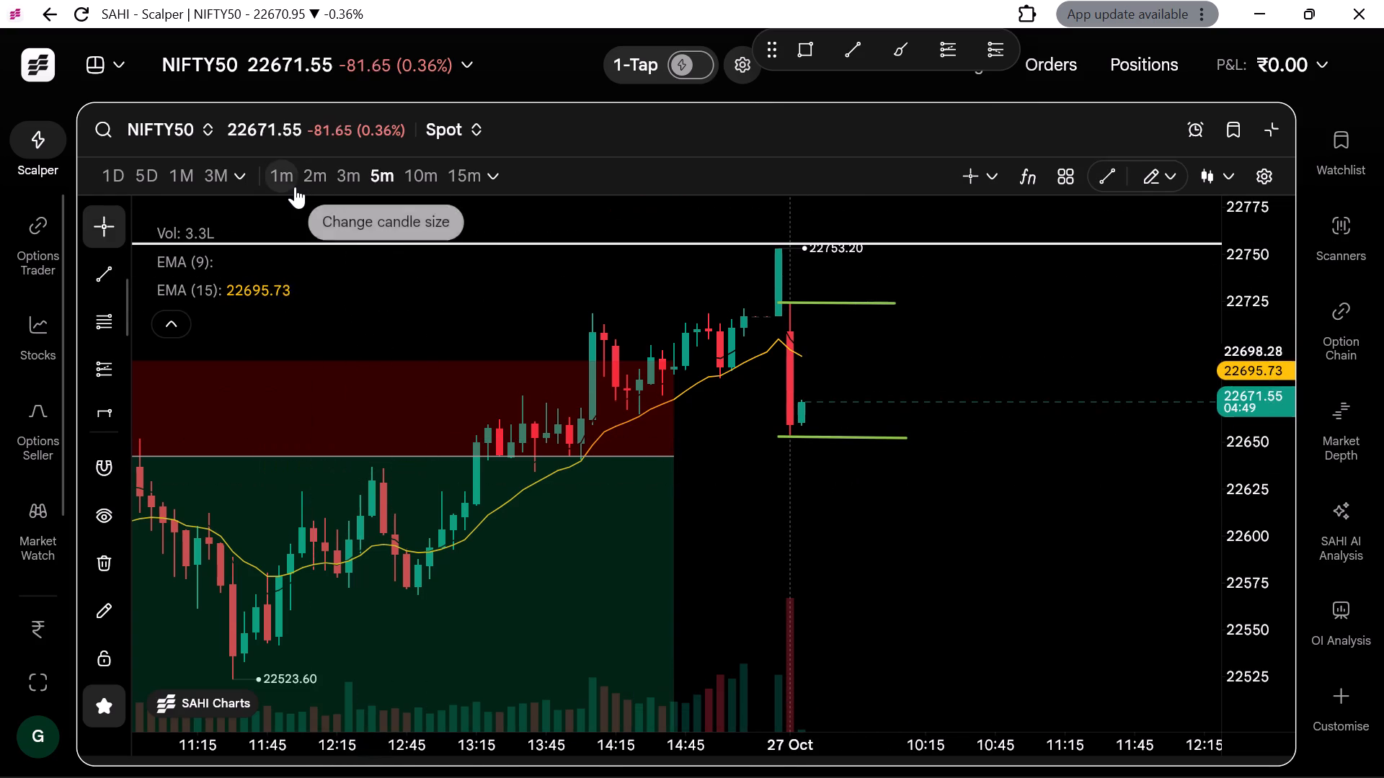
# Switch the chart to 1-minute candles and examine the 27 Oct price action against the two green trend lines.
pyautogui.click(290, 185)
pyautogui.scroll(-1, 638, 365)
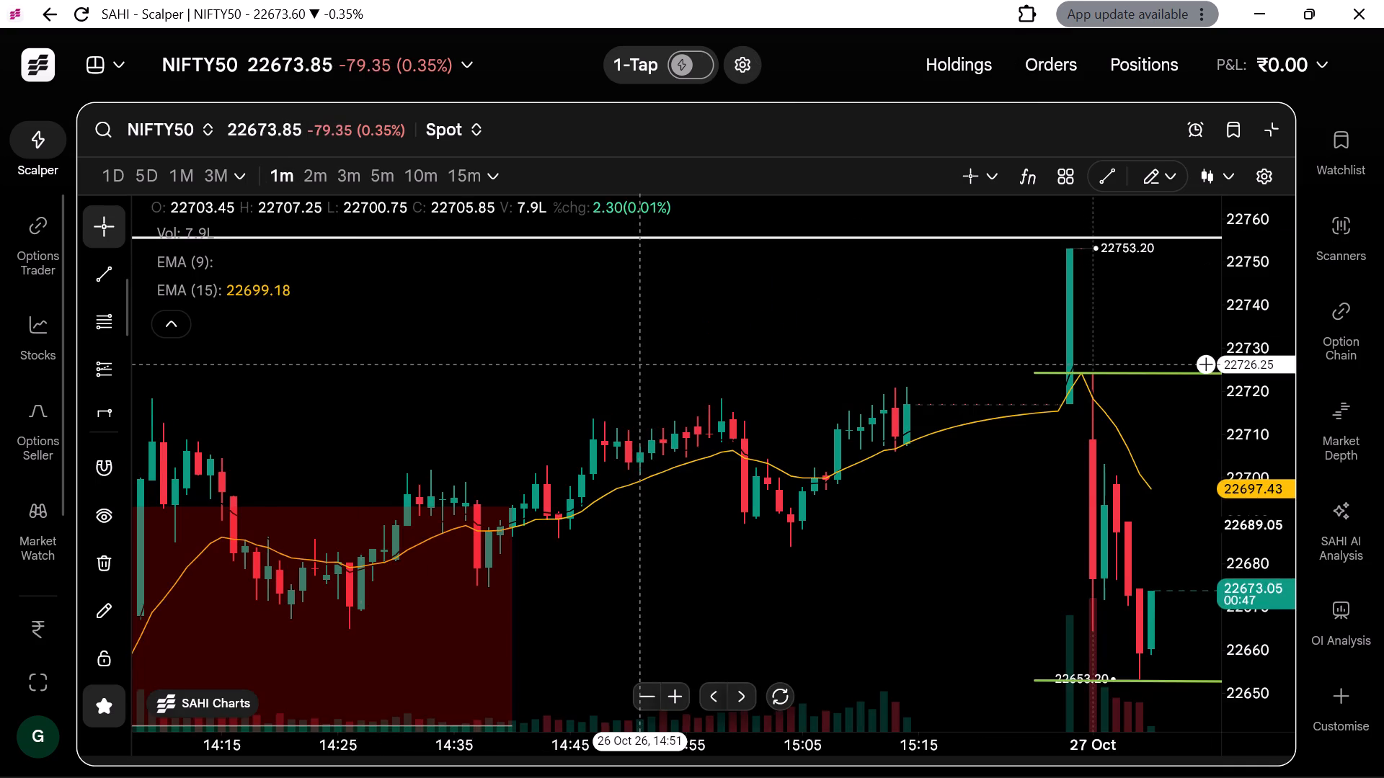
pyautogui.scroll(-1, 638, 365)
pyautogui.scroll(2, 638, 365)
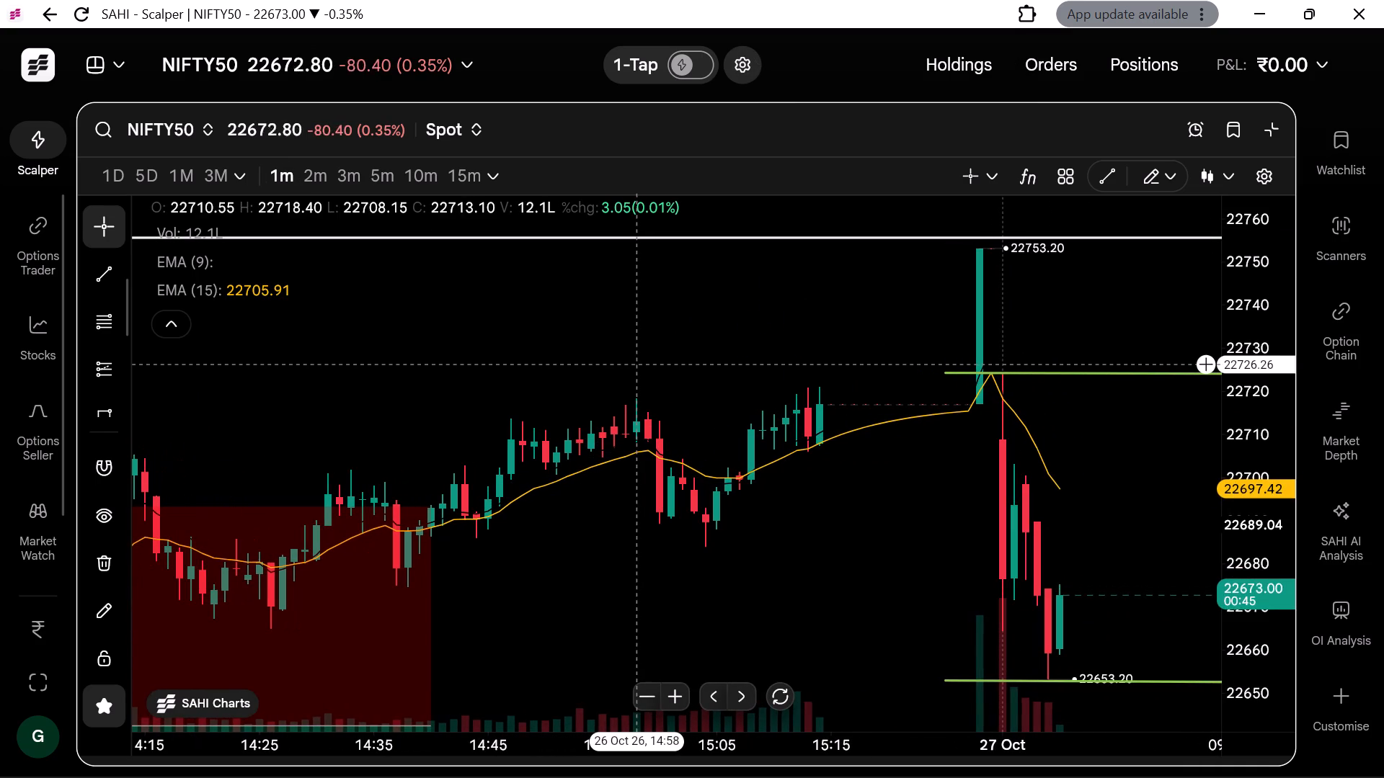
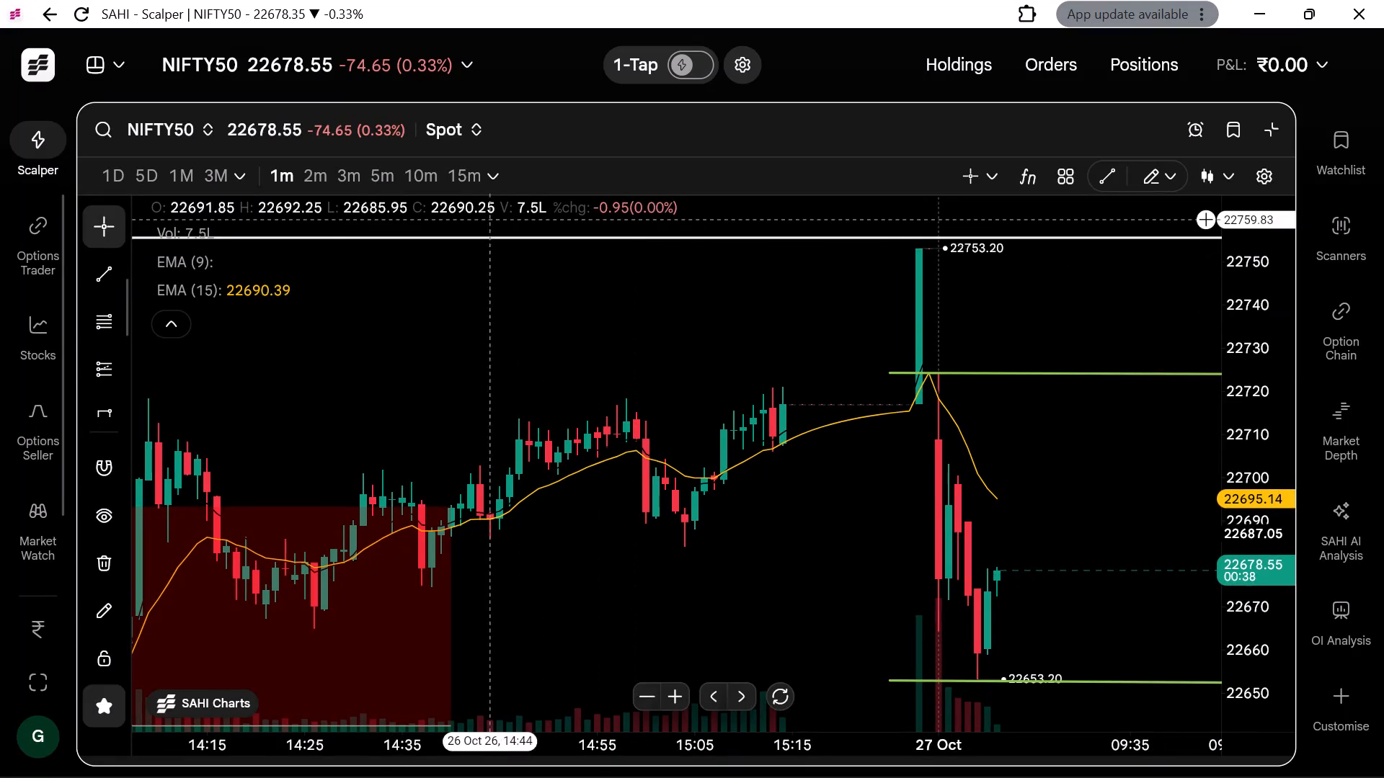
# Compare the 27 Oct price action on 5-minute and 1-minute candles against the two green trend lines.
pyautogui.click(383, 181)
pyautogui.hscroll(-2, 895, 466)
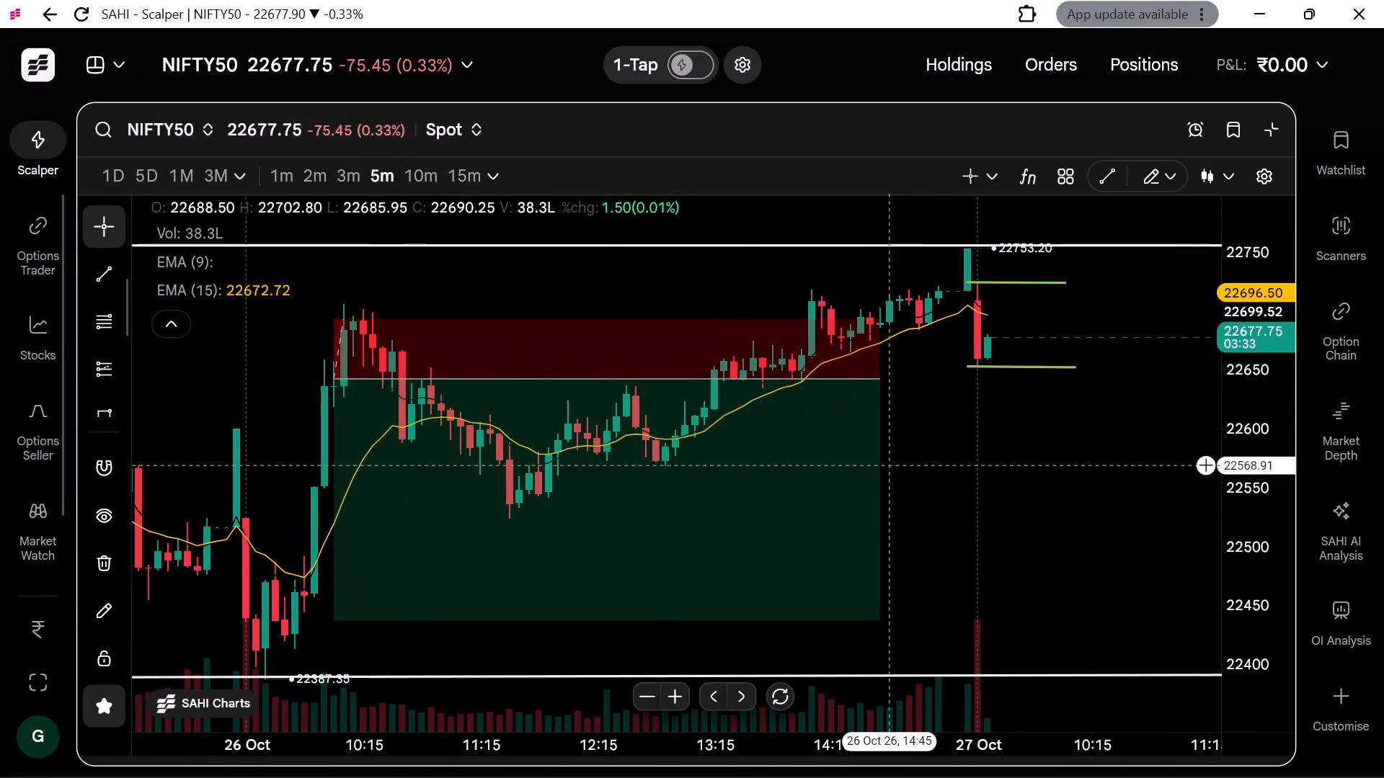
pyautogui.hscroll(-1, 895, 466)
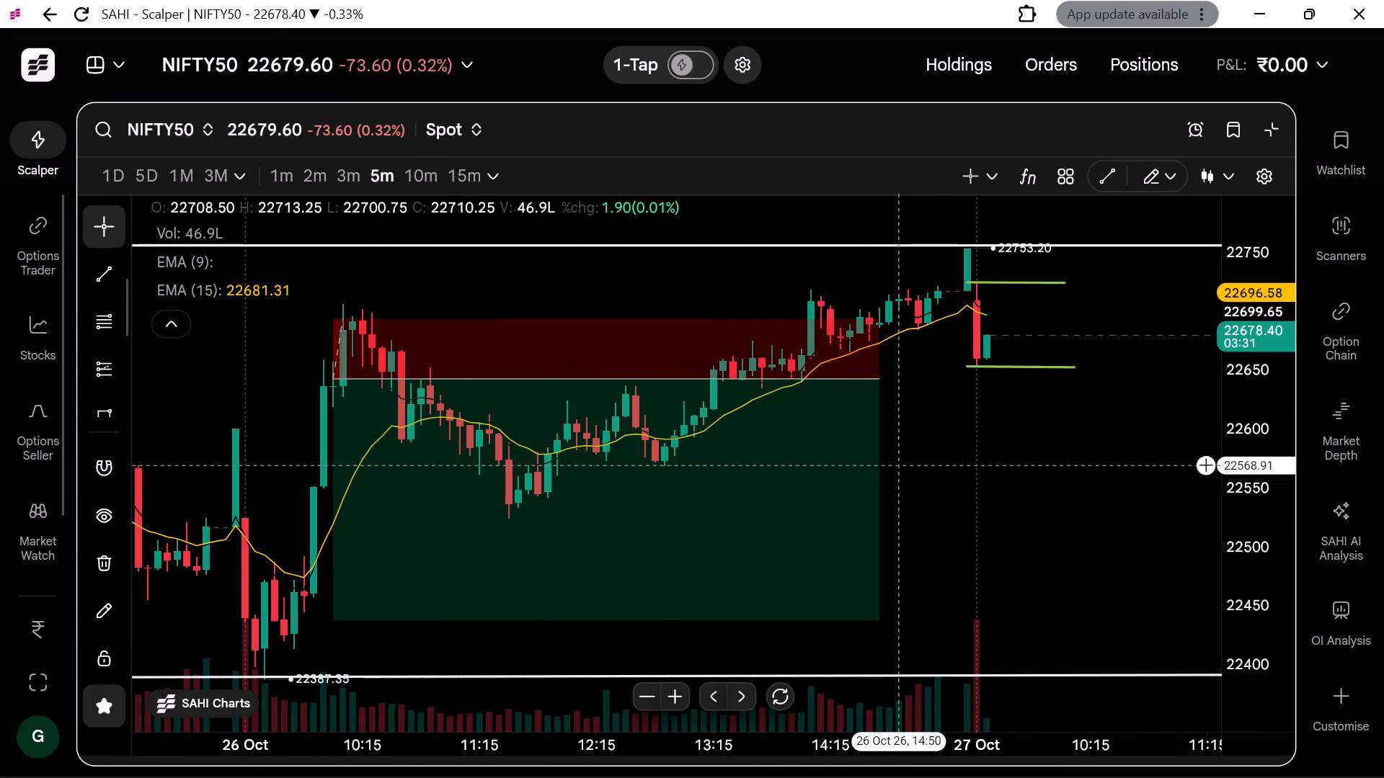
pyautogui.scroll(-1, 895, 466)
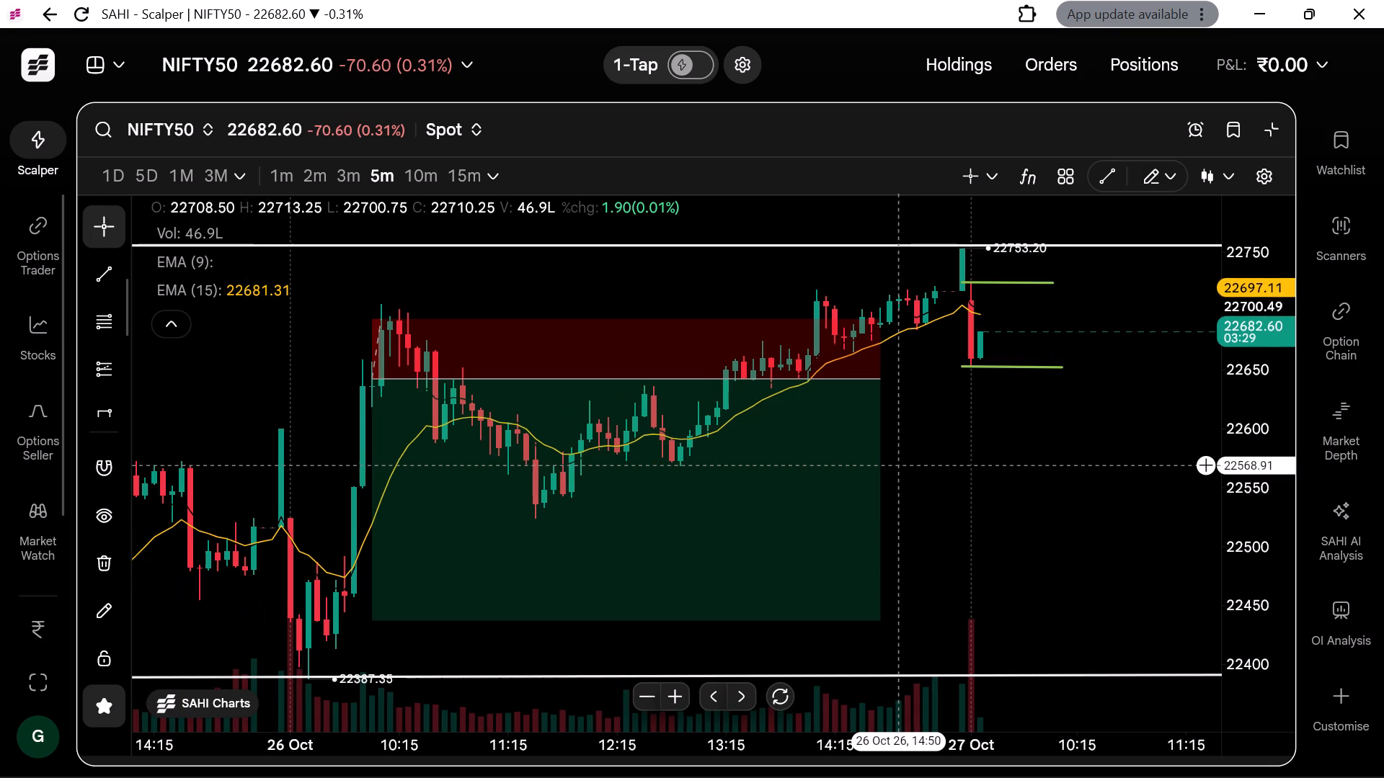
pyautogui.scroll(1, 895, 466)
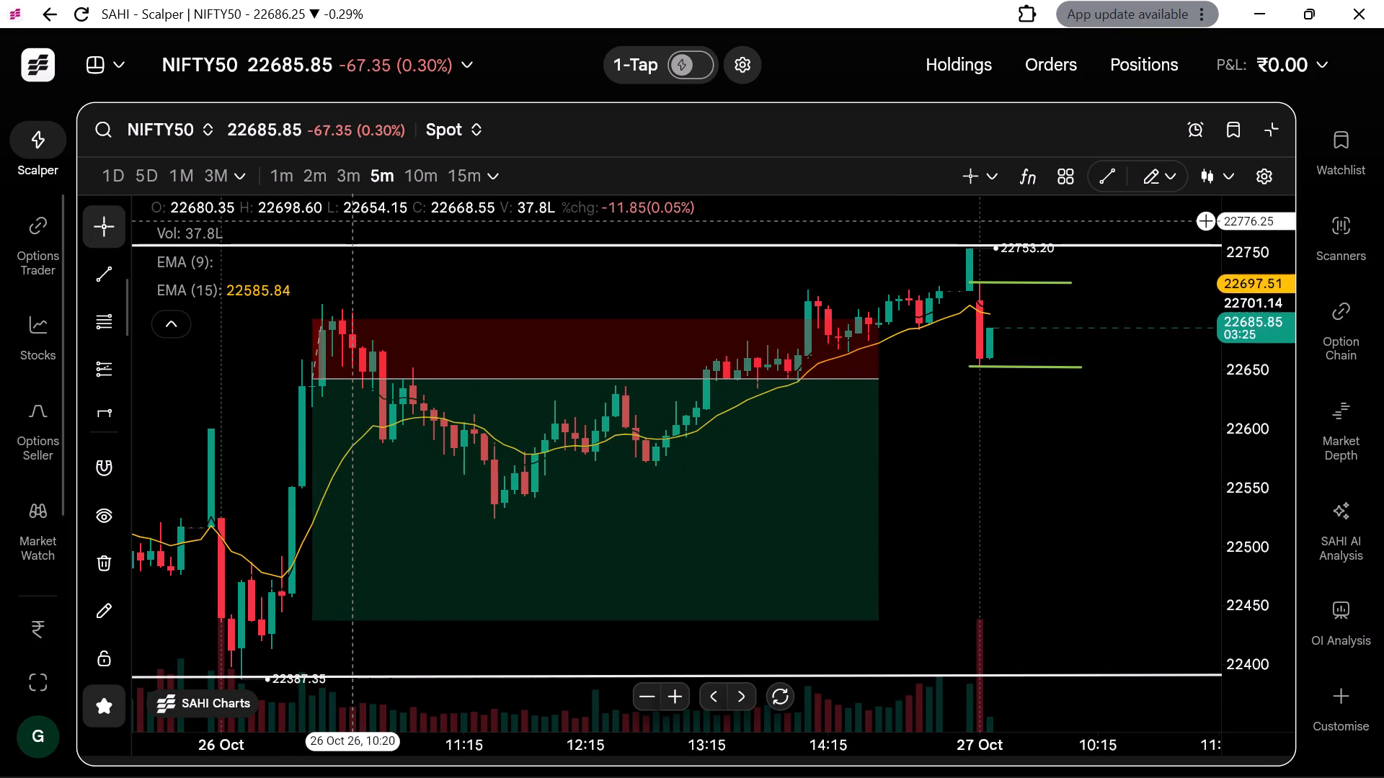
pyautogui.click(273, 174)
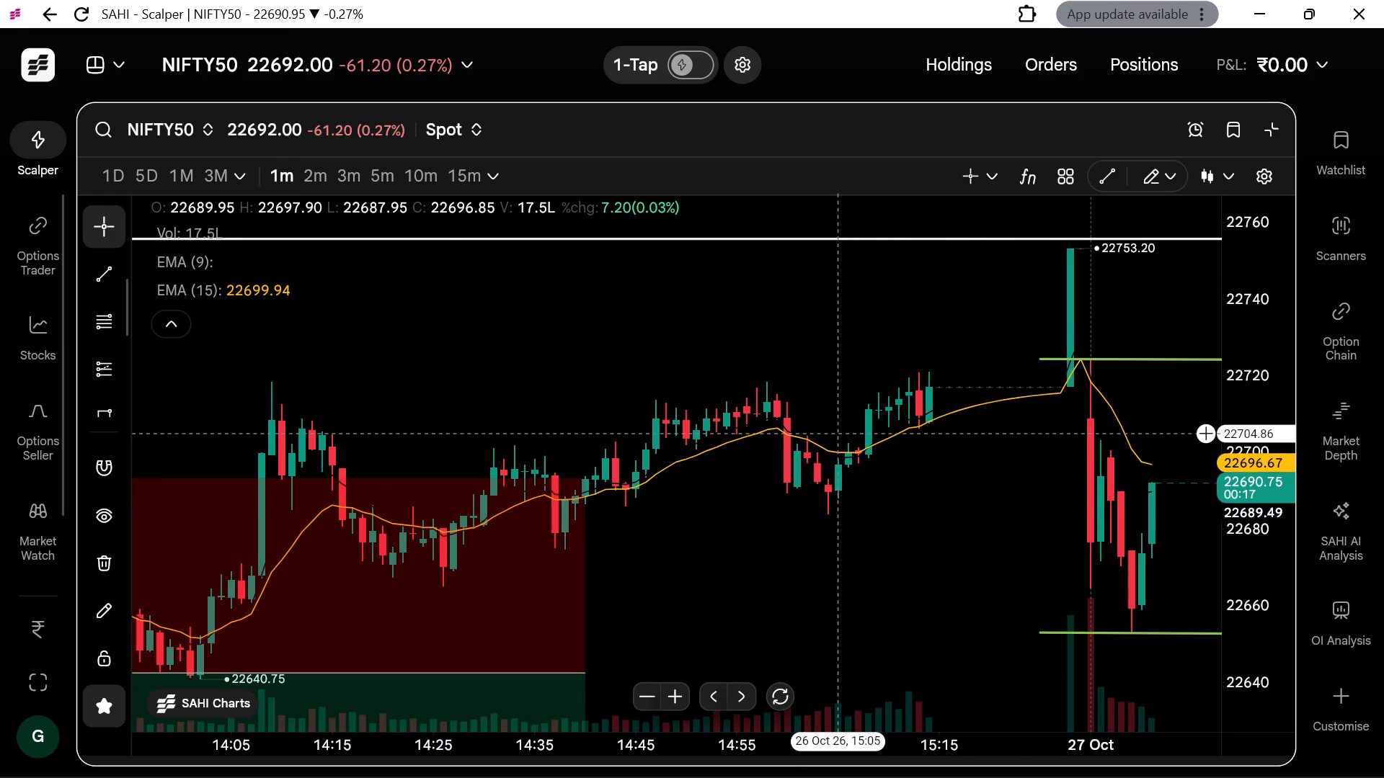
pyautogui.hscroll(-6, 932, 393)
pyautogui.scroll(2, 932, 393)
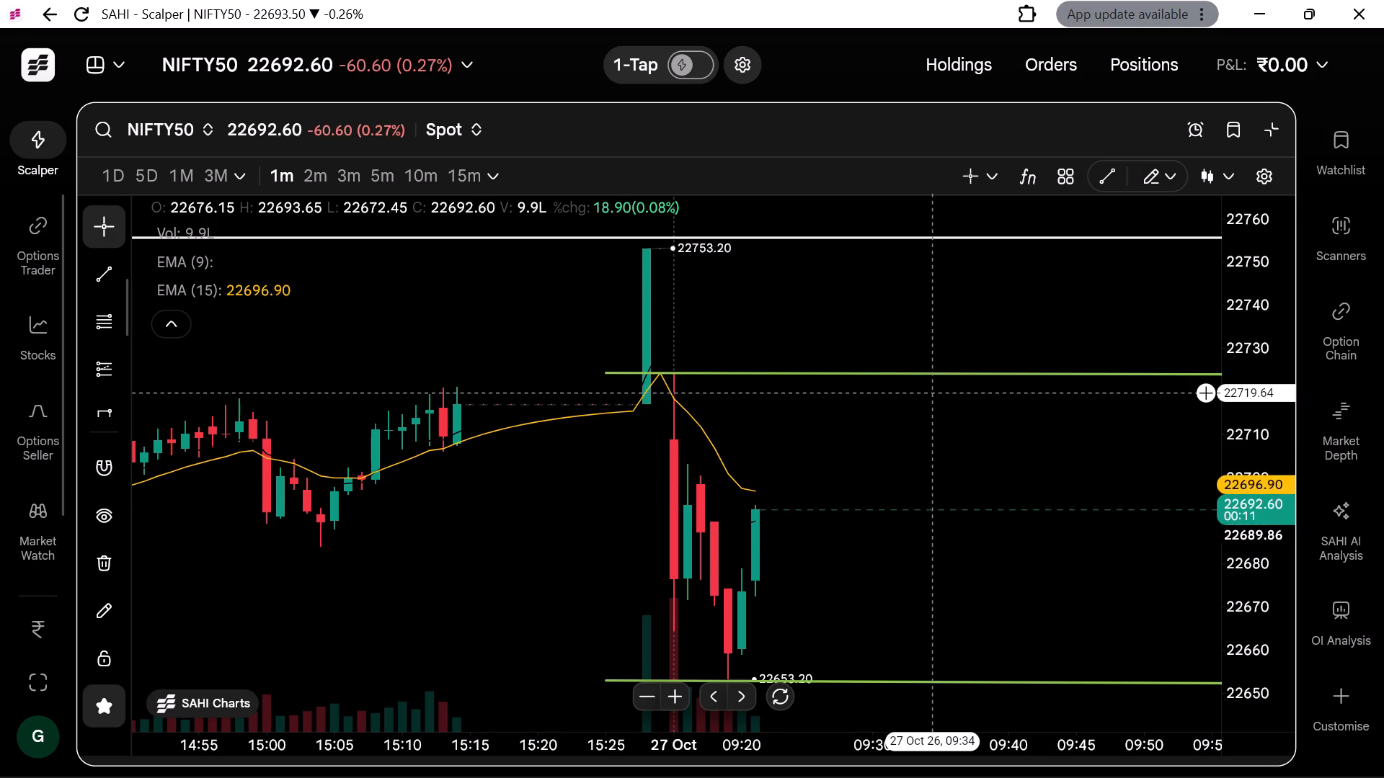
# Return to the multi-chart layout and open the buy order form for the NIFTY 27 Oct 22400 Call, then the 22400 Put.
pyautogui.click(1277, 128)
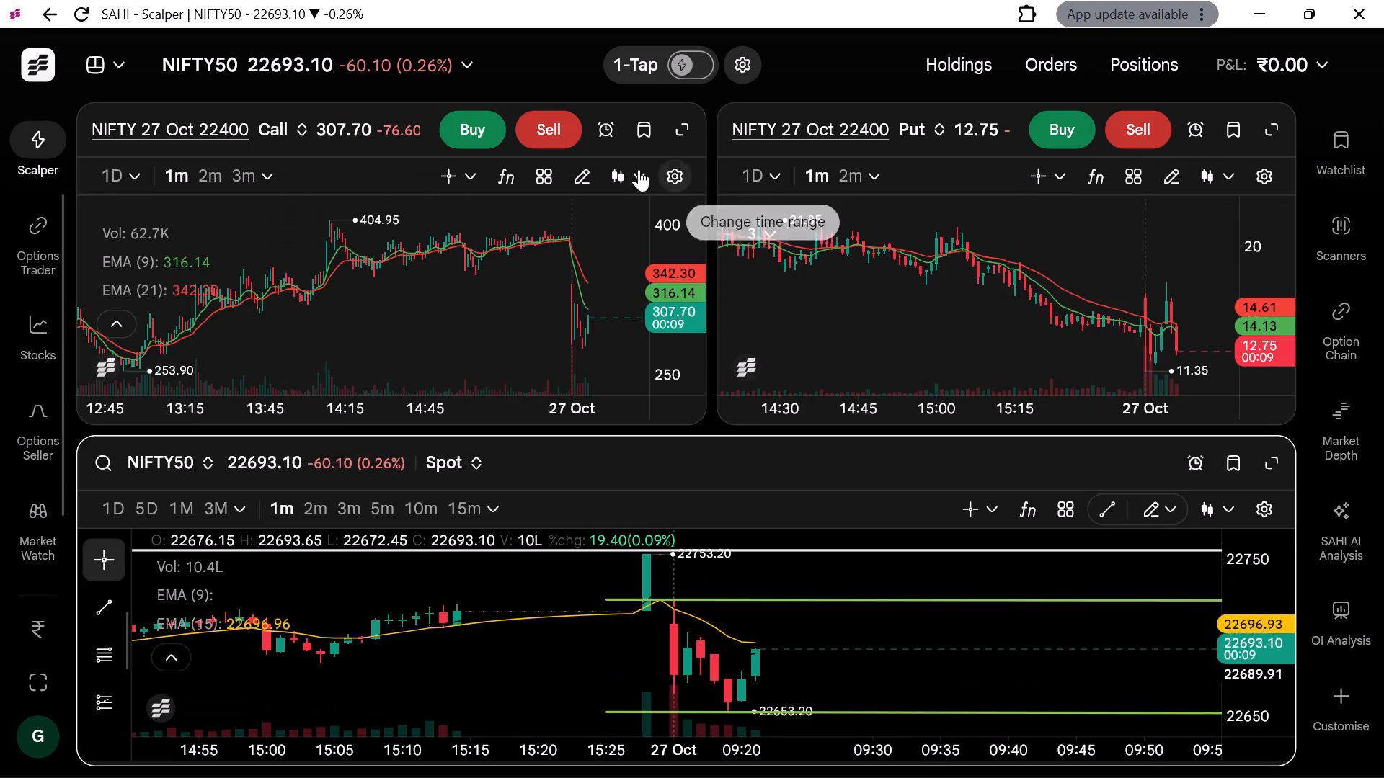
pyautogui.click(483, 134)
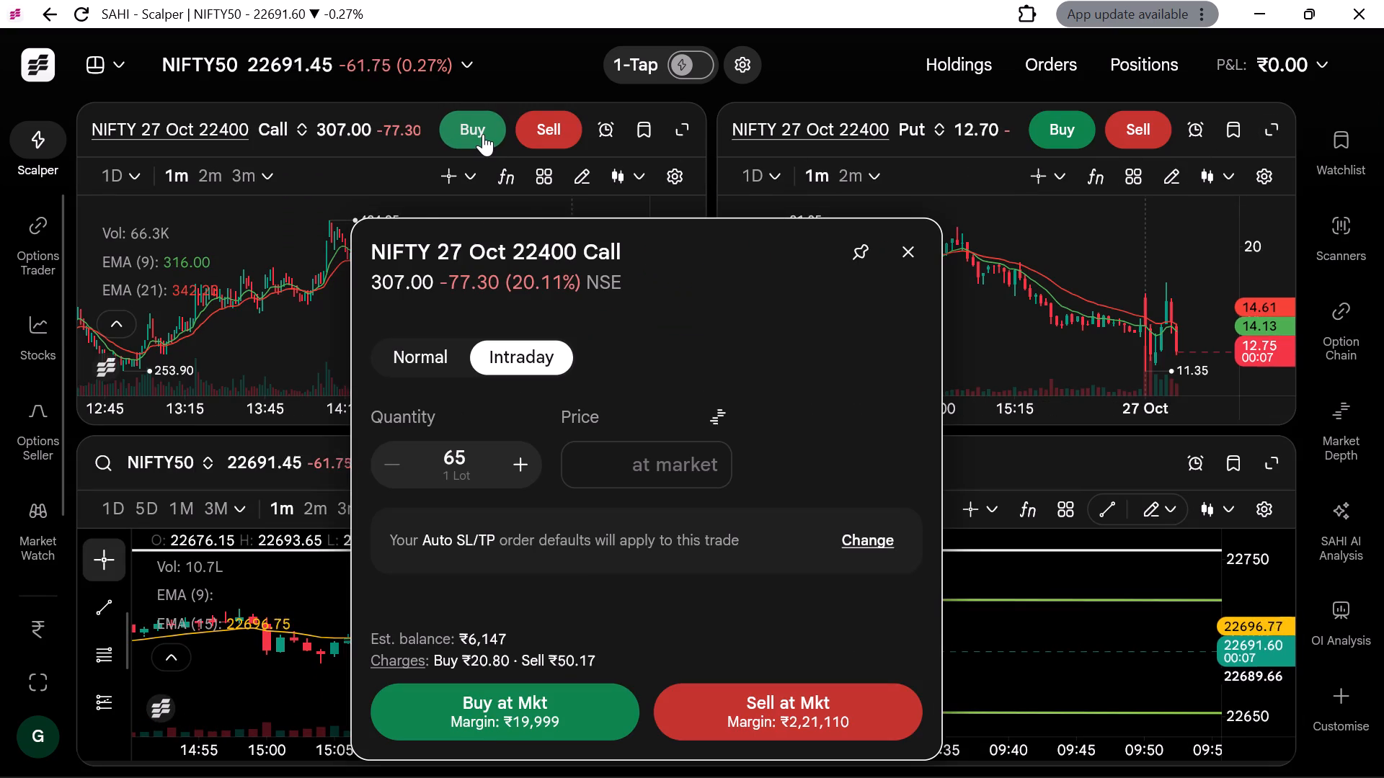
pyautogui.click(1059, 128)
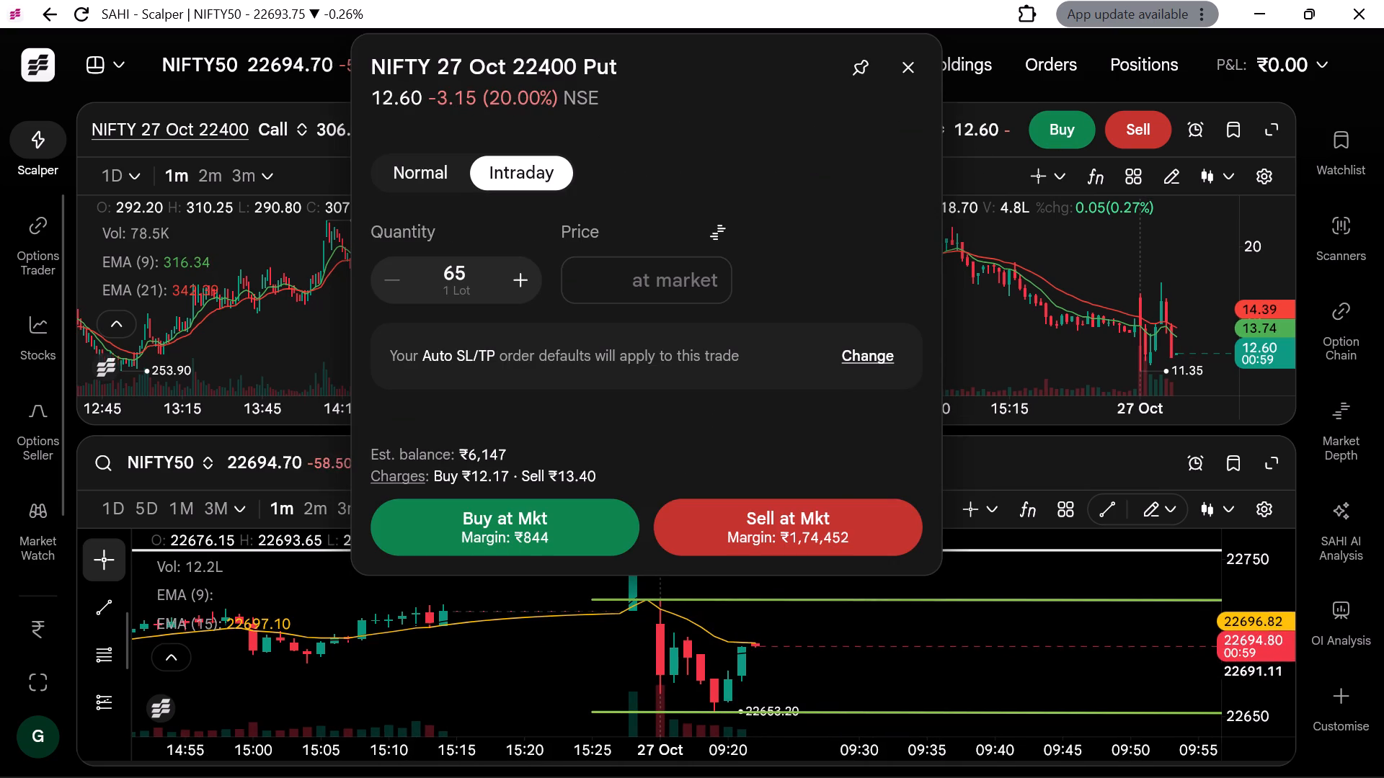
# Set the 22400 Put order's quantity to 390 (6 lots).
pyautogui.click(532, 297)
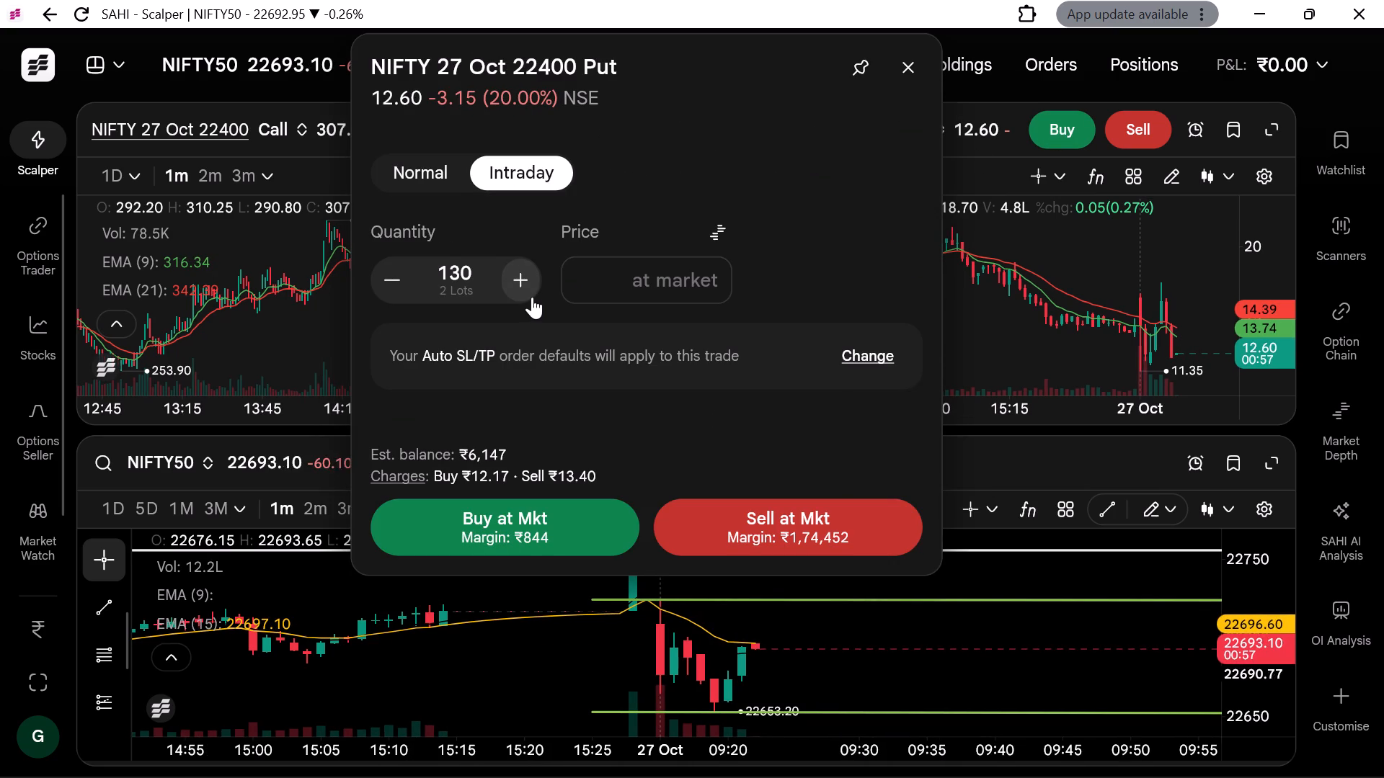
pyautogui.click(532, 297)
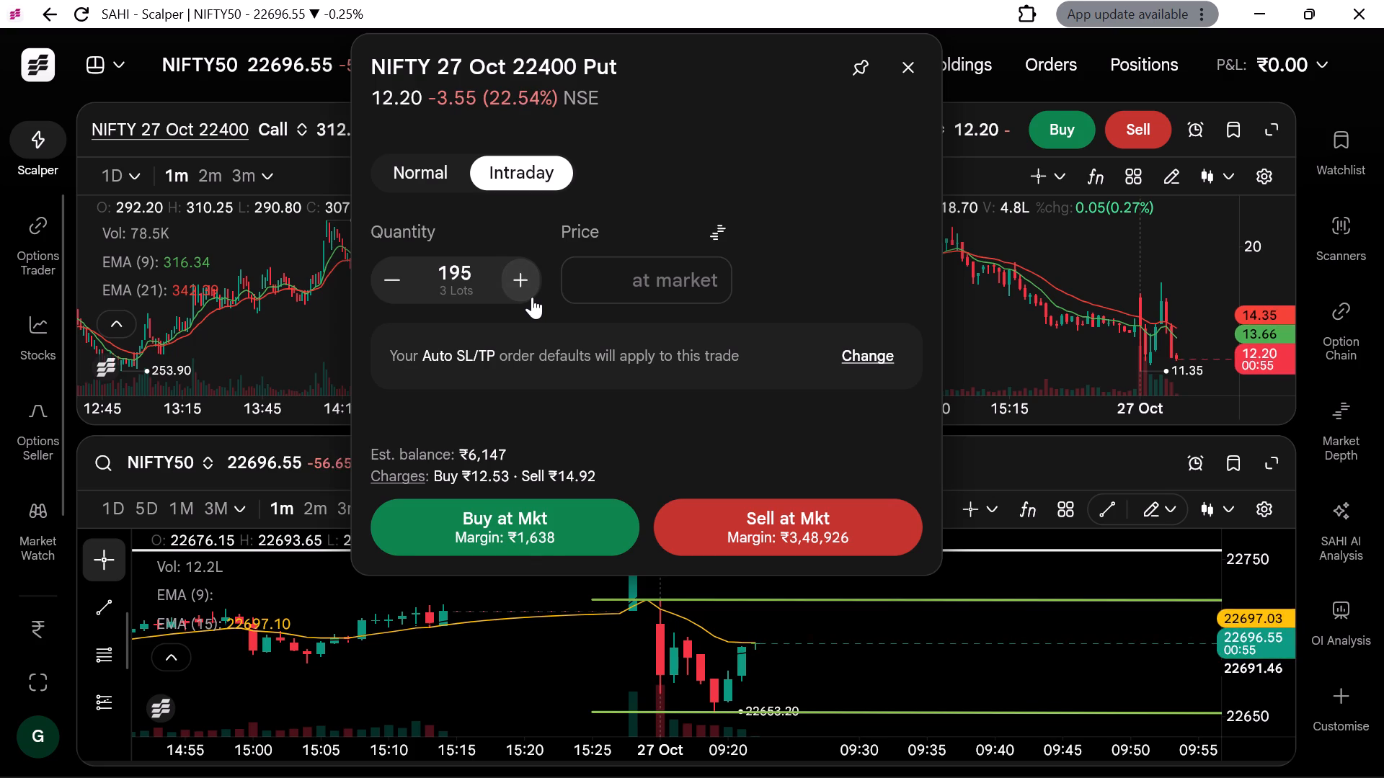
pyautogui.click(532, 297)
pyautogui.doubleClick(532, 297)
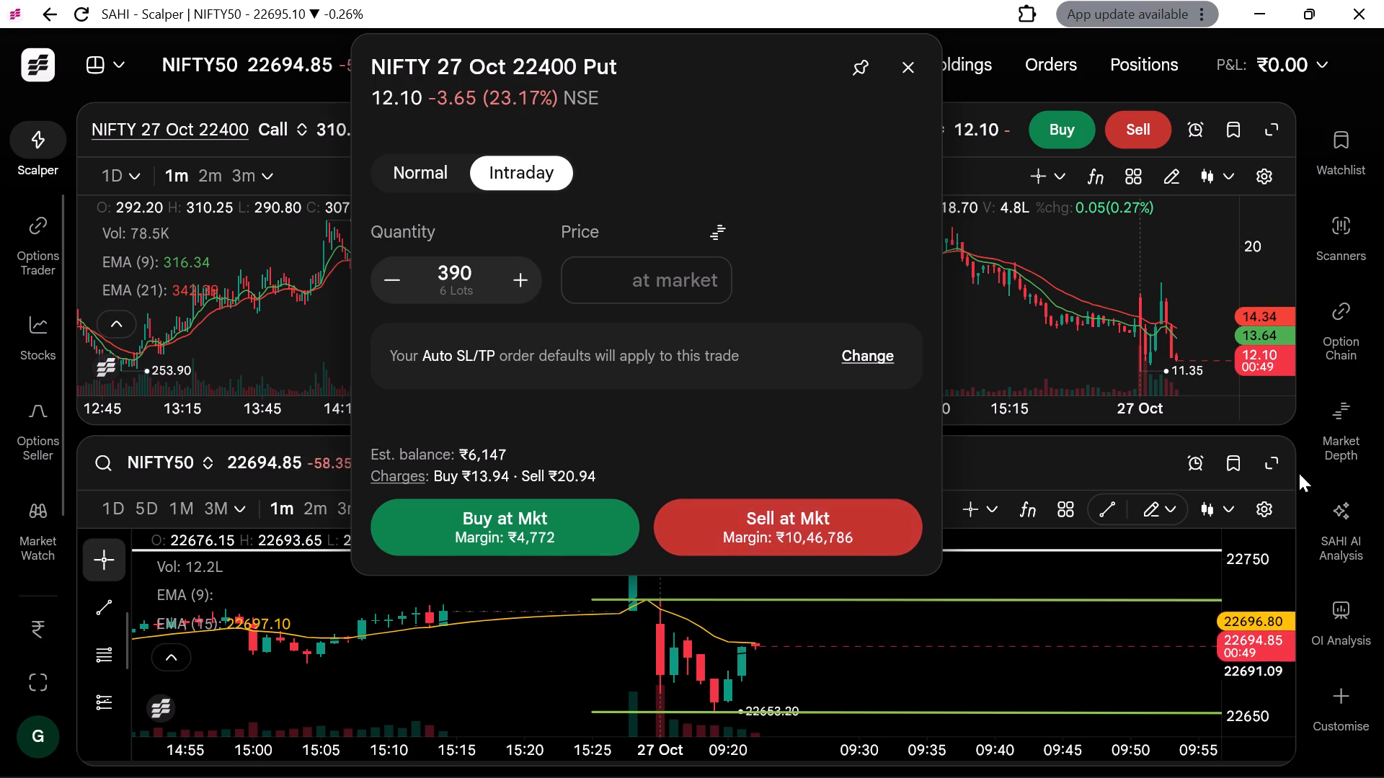
# Enlarge the NIFTY50 chart and move the Put order form clear of the latest candles and the candle-size choices.
pyautogui.click(1263, 464)
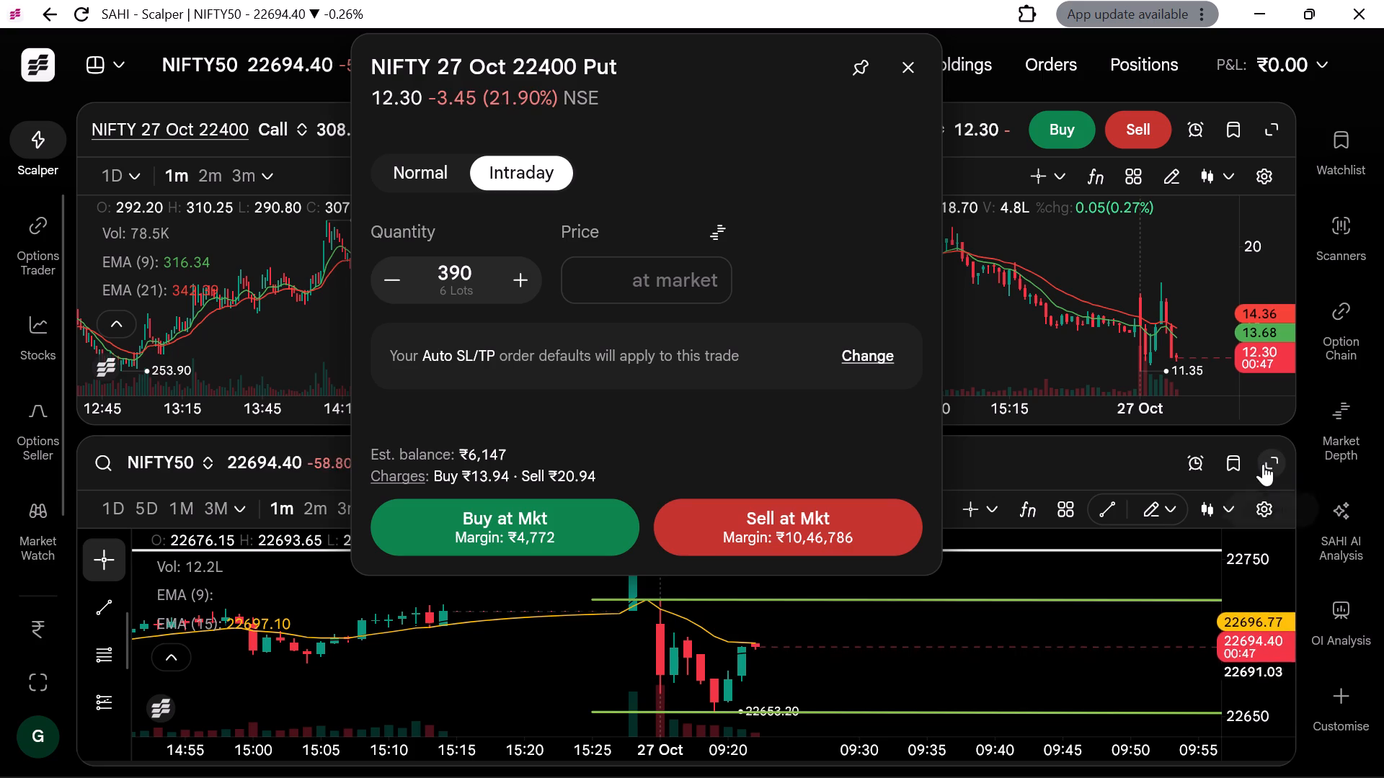
pyautogui.moveTo(629, 104); pyautogui.dragTo(389, 200)
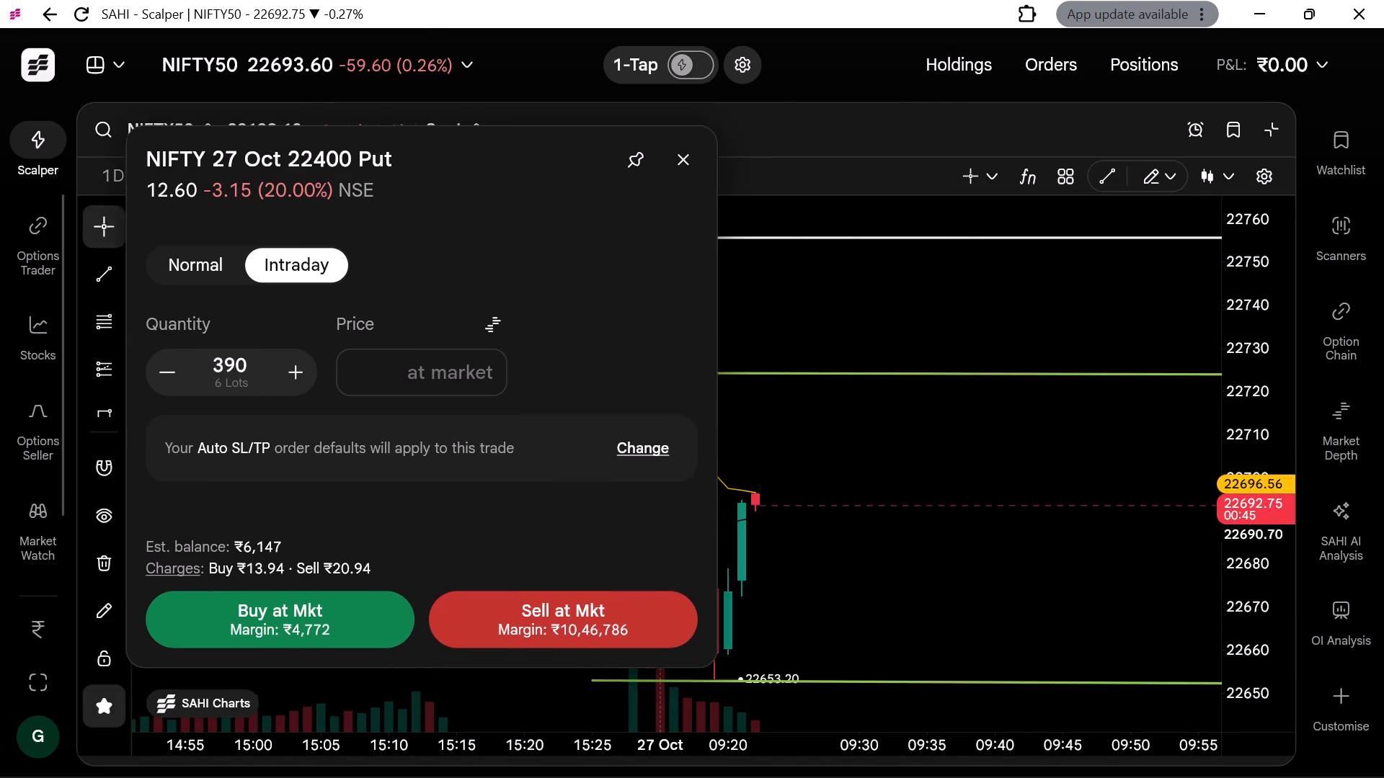
pyautogui.moveTo(389, 200); pyautogui.dragTo(386, 200)
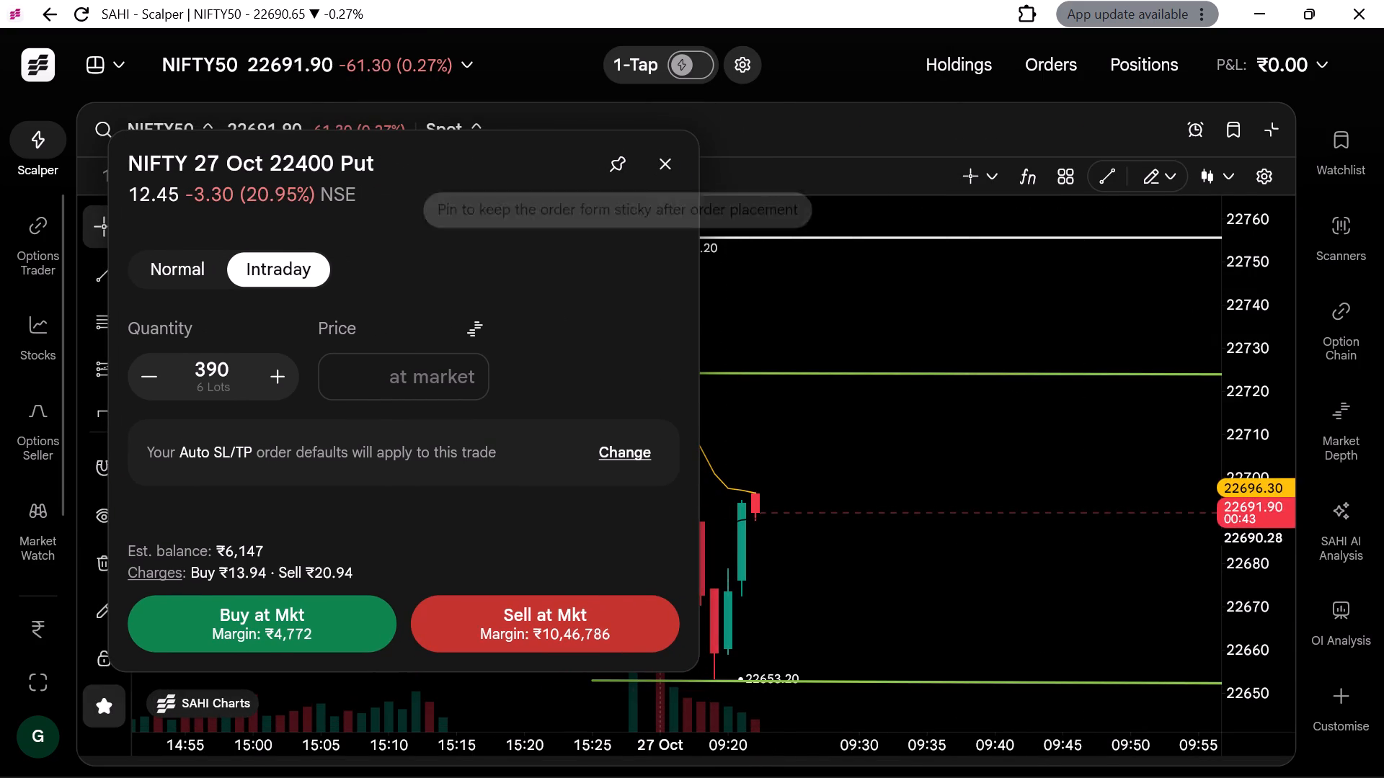
pyautogui.moveTo(529, 158); pyautogui.dragTo(516, 250)
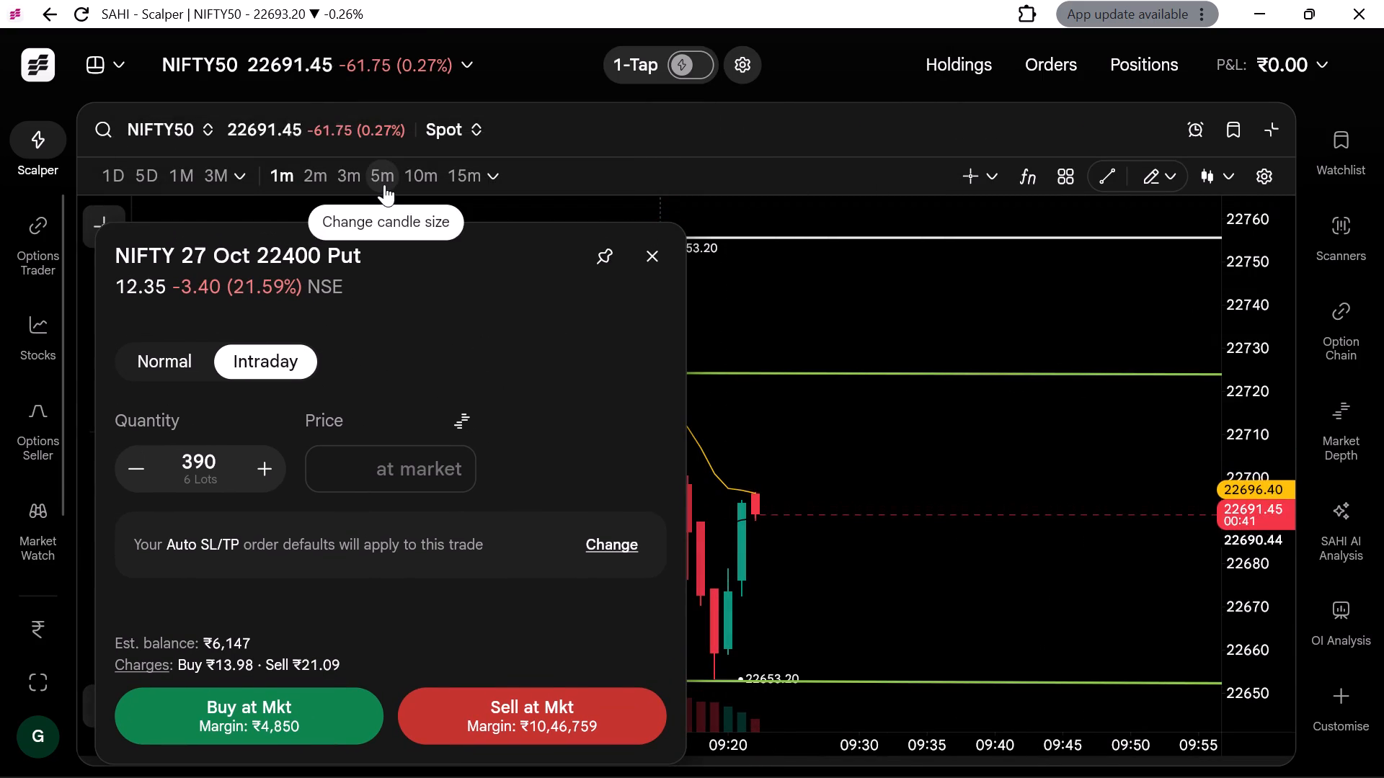
# Check the latest NIFTY50 move on 5-minute candles, then return to 1-minute candles.
pyautogui.click(384, 184)
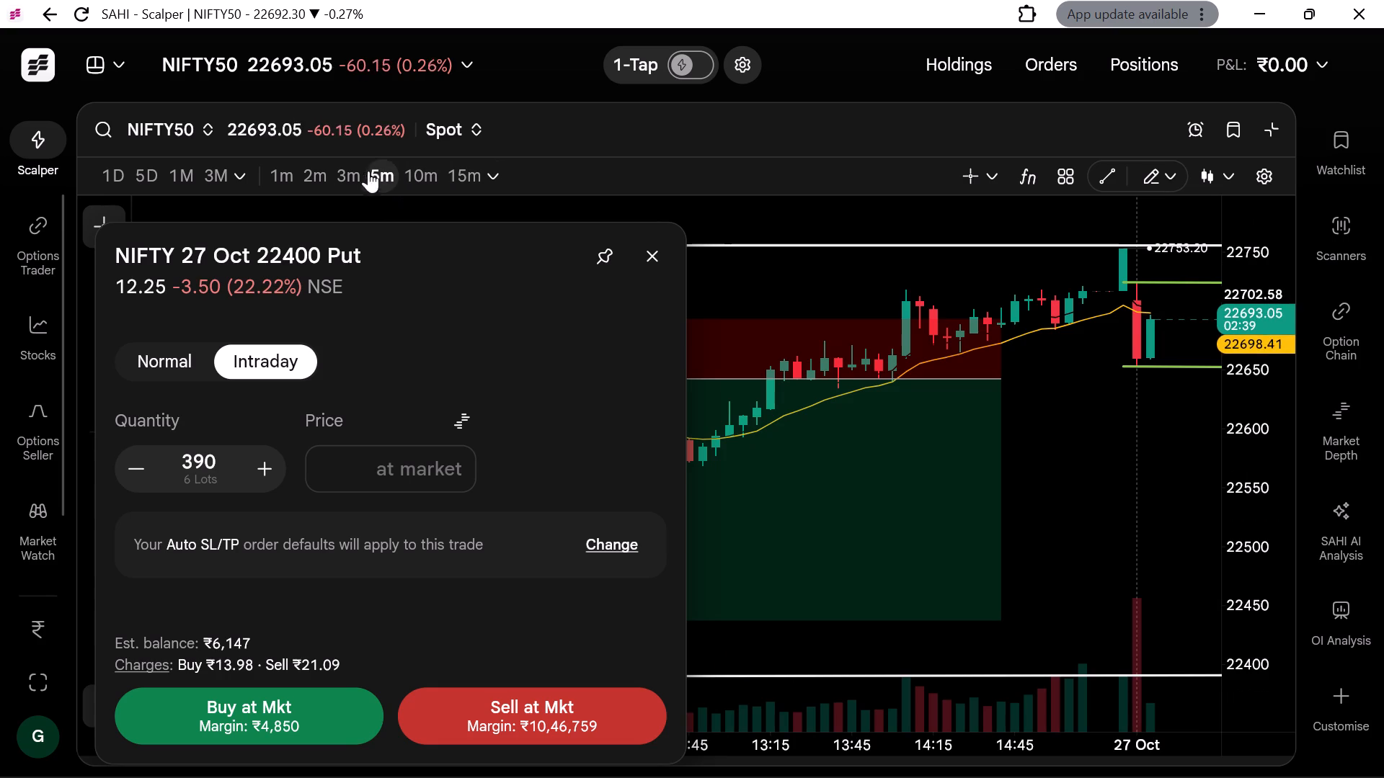
pyautogui.click(290, 164)
# Review the Auto Stop Loss and Auto Take Profit defaults that apply to the Put order, leaving without applying changes.
pyautogui.moveTo(352, 294); pyautogui.dragTo(337, 210)
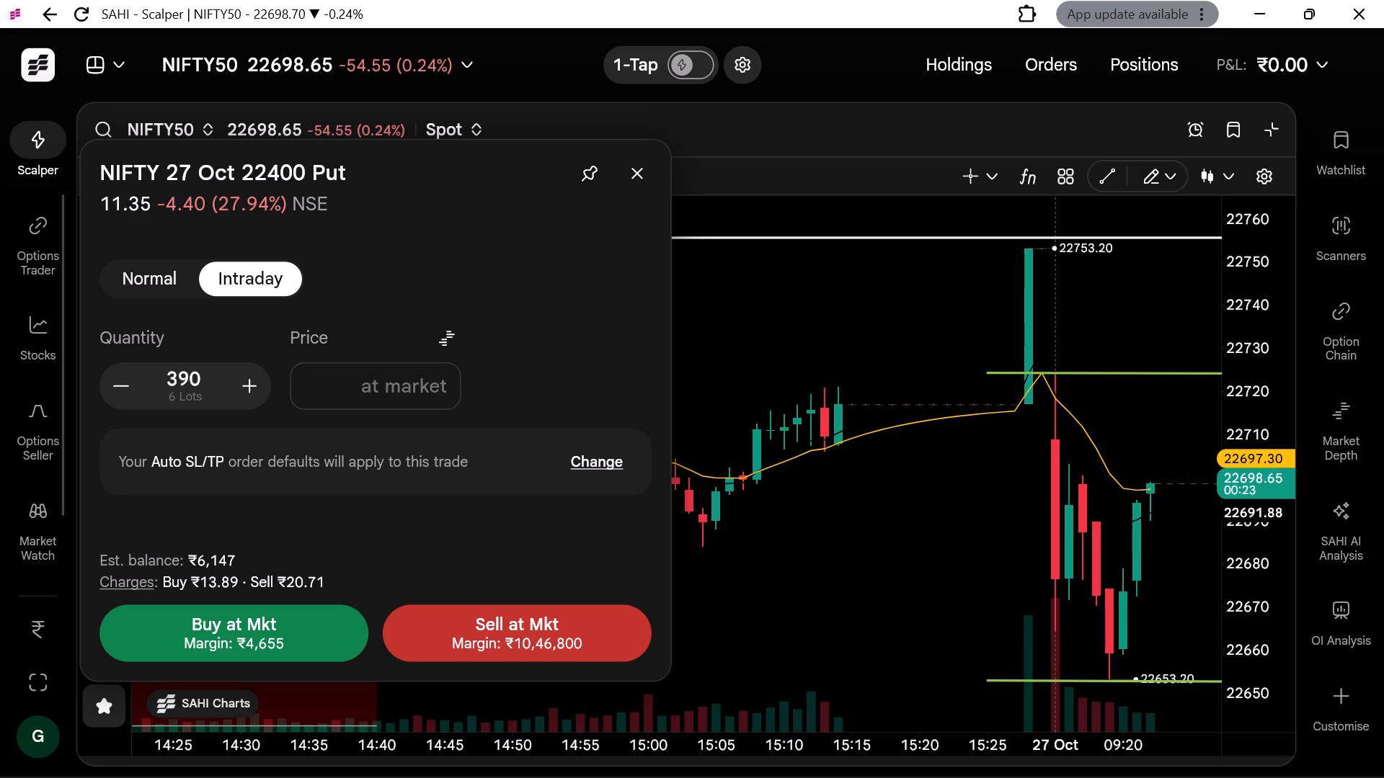
pyautogui.click(587, 468)
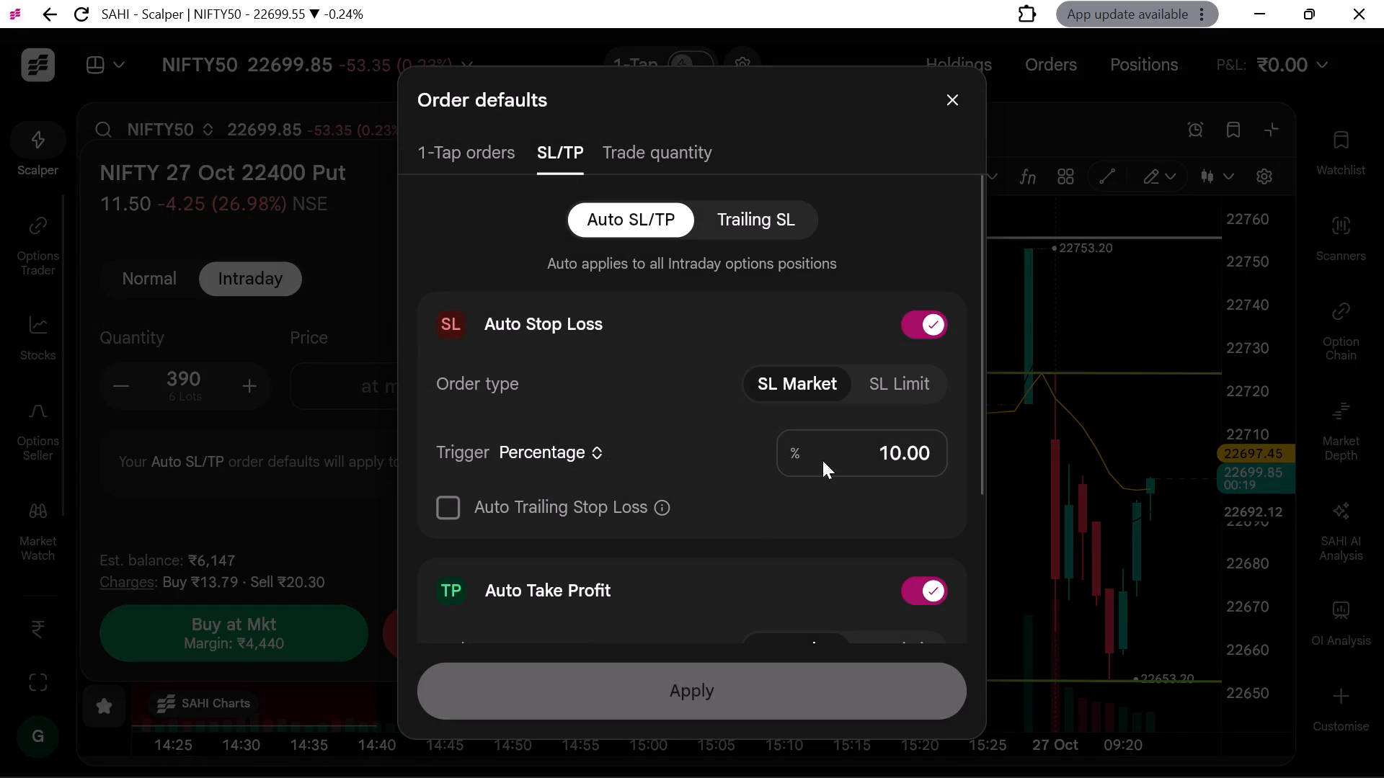
pyautogui.scroll(-1, 722, 521)
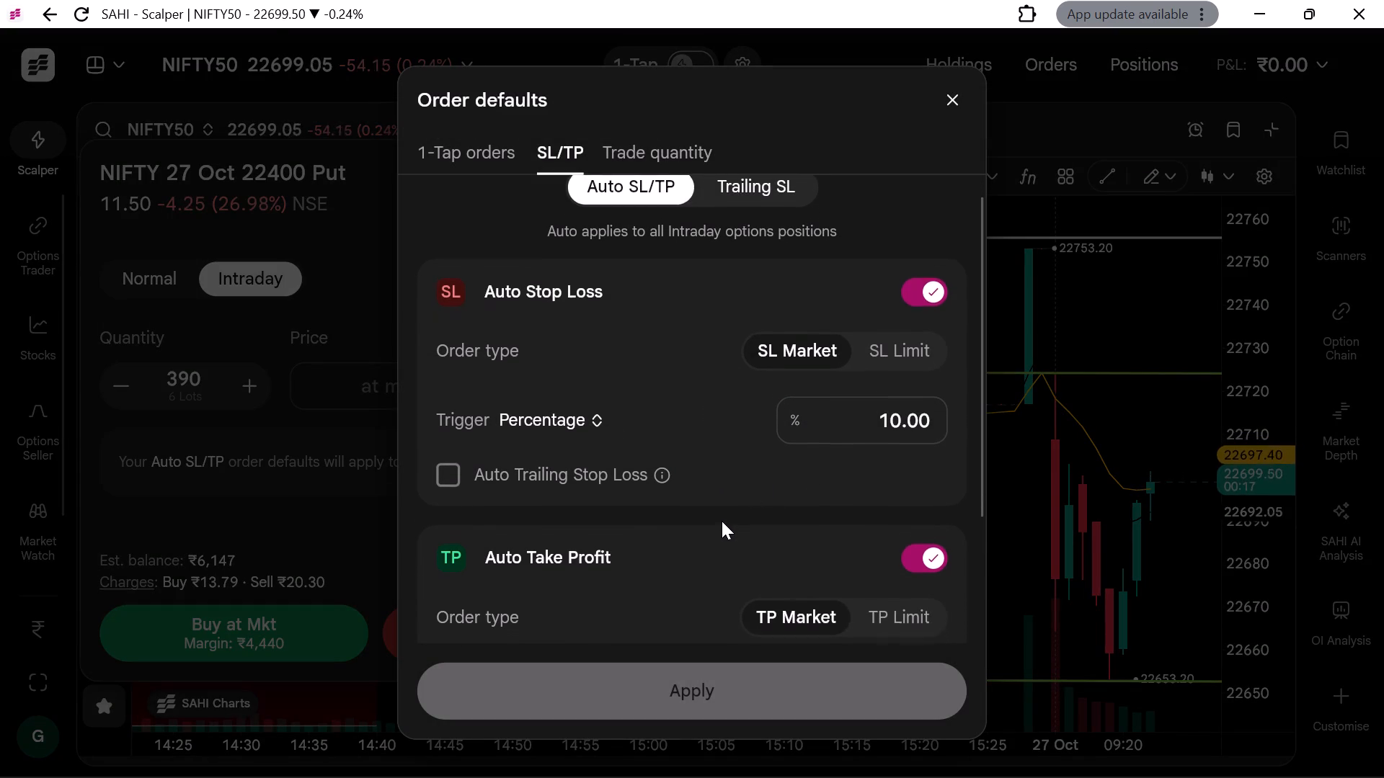
pyautogui.scroll(-2, 722, 521)
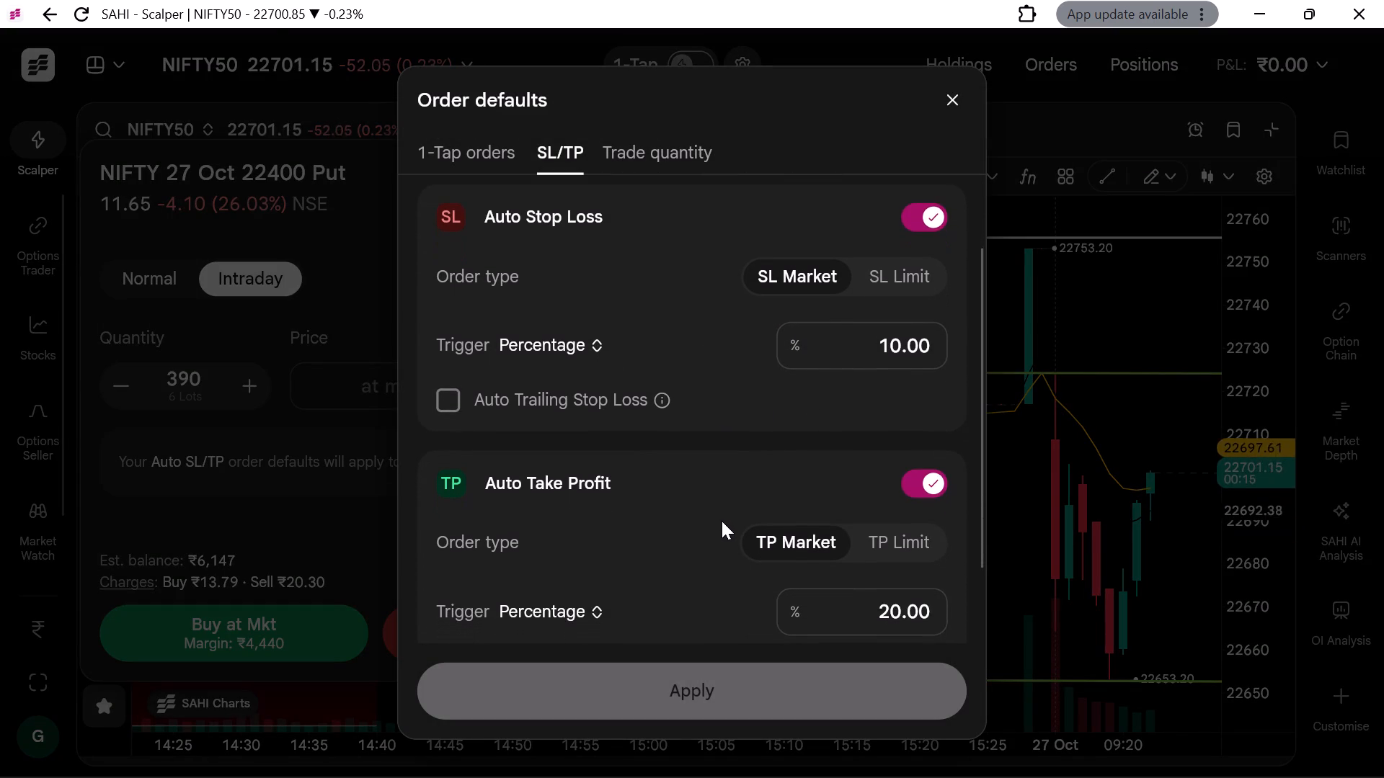
pyautogui.scroll(-2, 722, 521)
pyautogui.scroll(1, 722, 521)
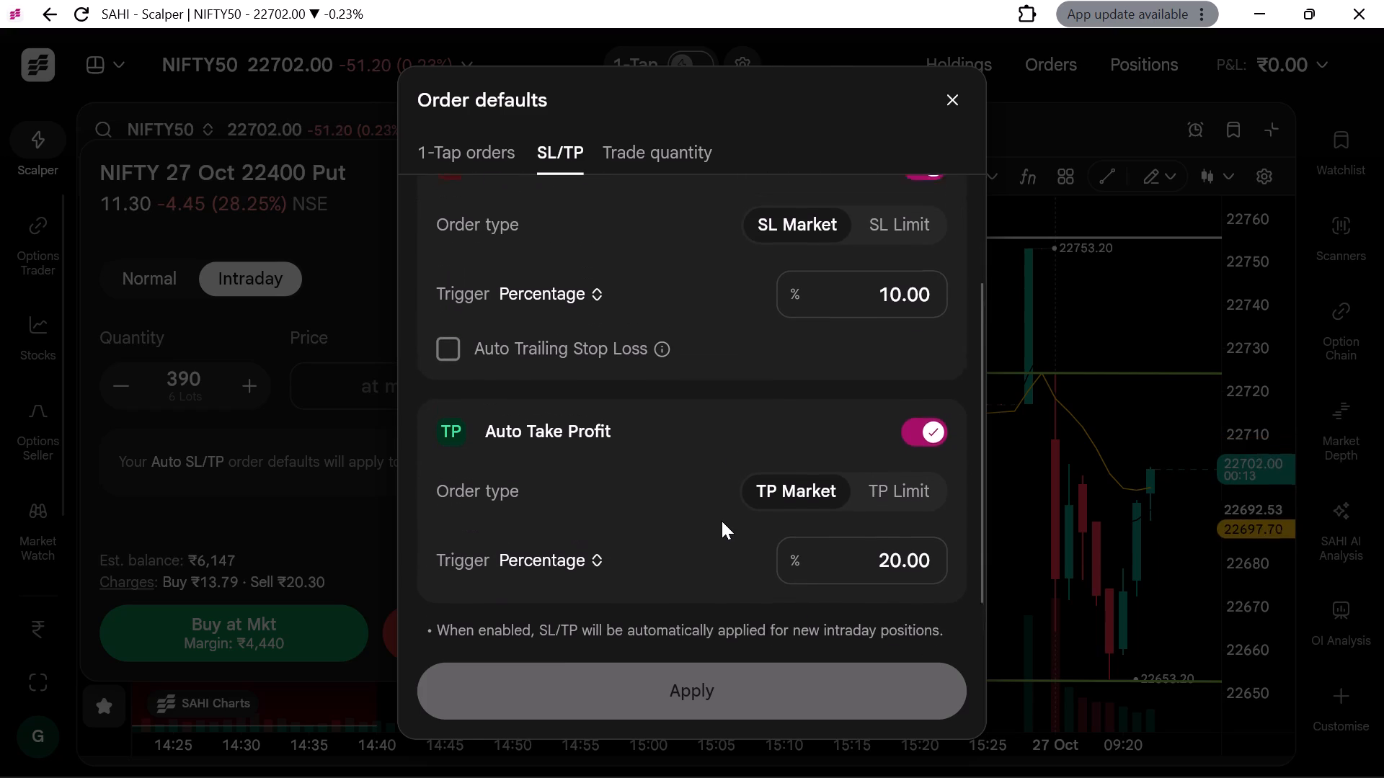
pyautogui.scroll(2, 722, 521)
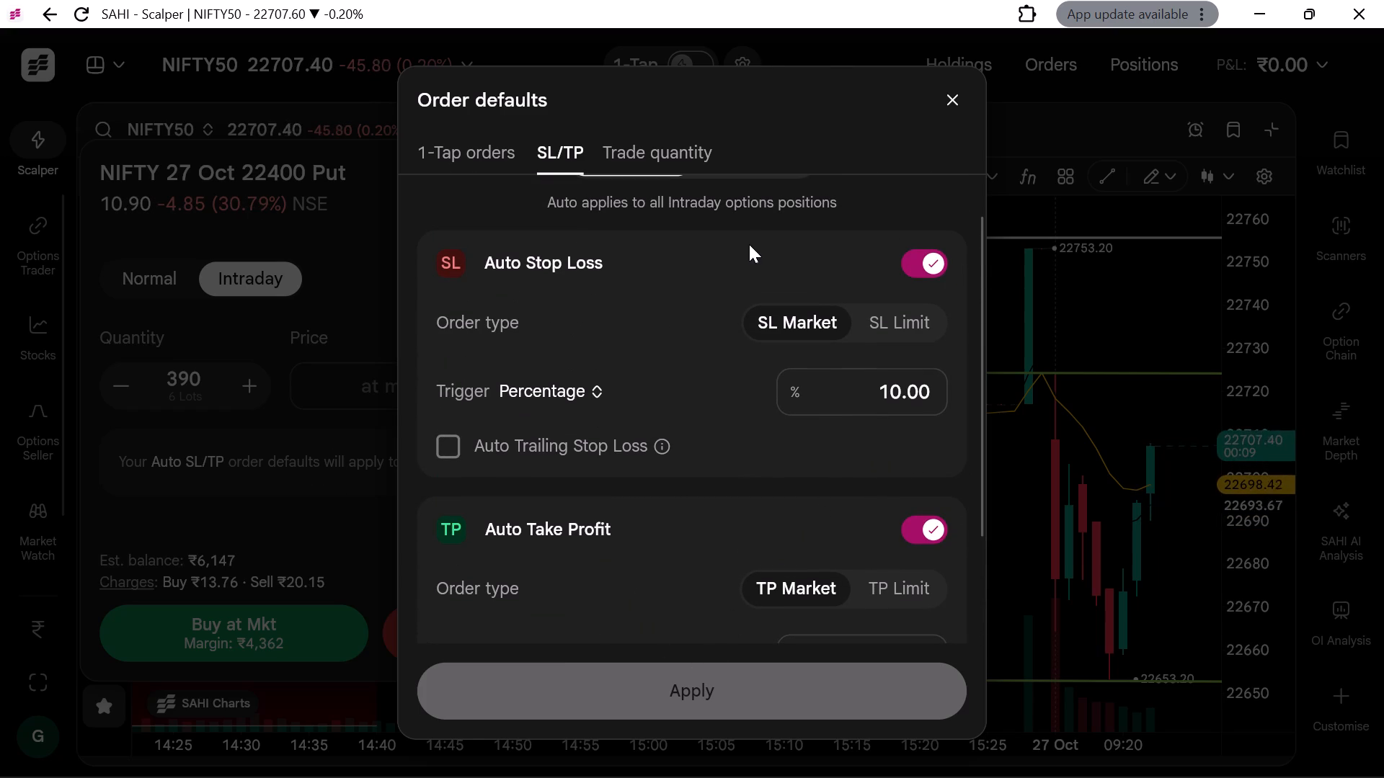
pyautogui.click(954, 101)
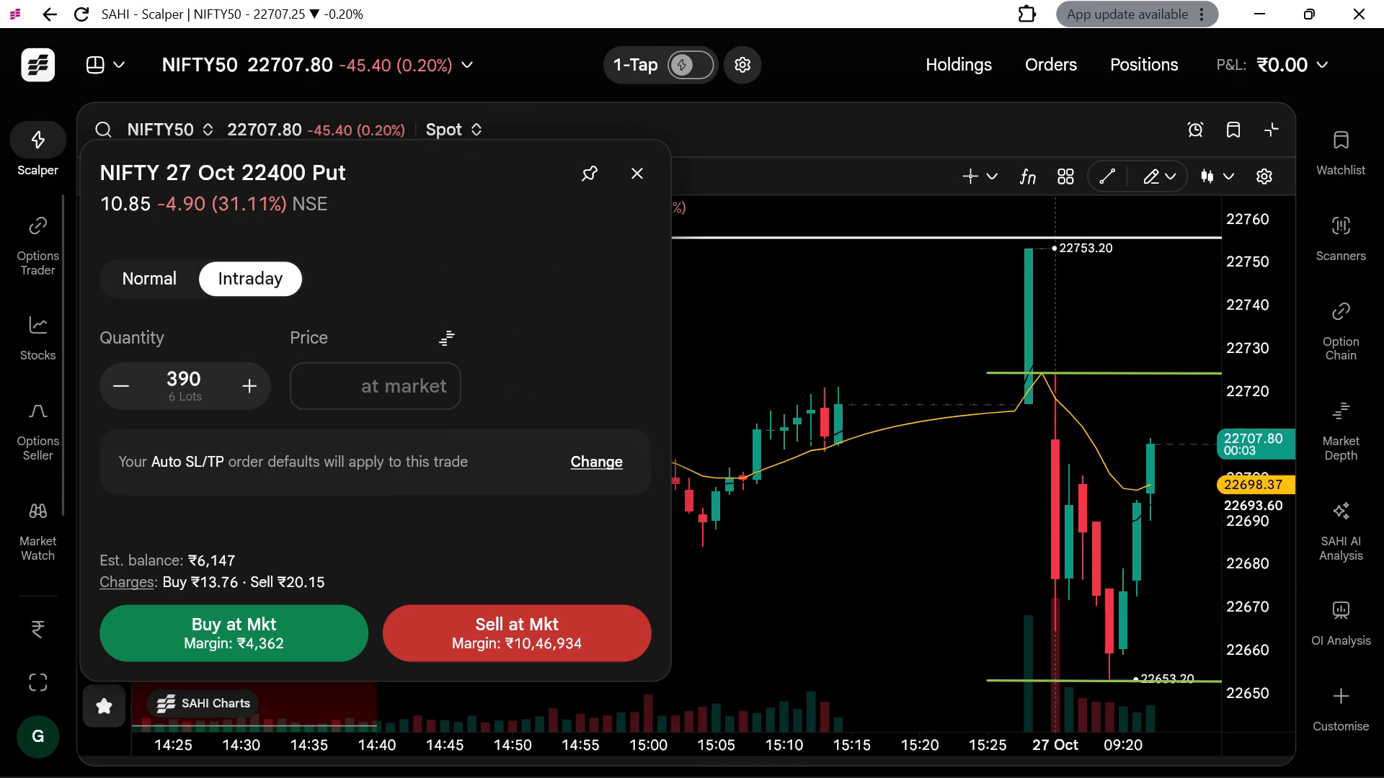
# Compare the latest price move on 5-minute and 1-minute candles beside the open order form, dismissing the battery notice.
pyautogui.moveTo(385, 188); pyautogui.dragTo(383, 318)
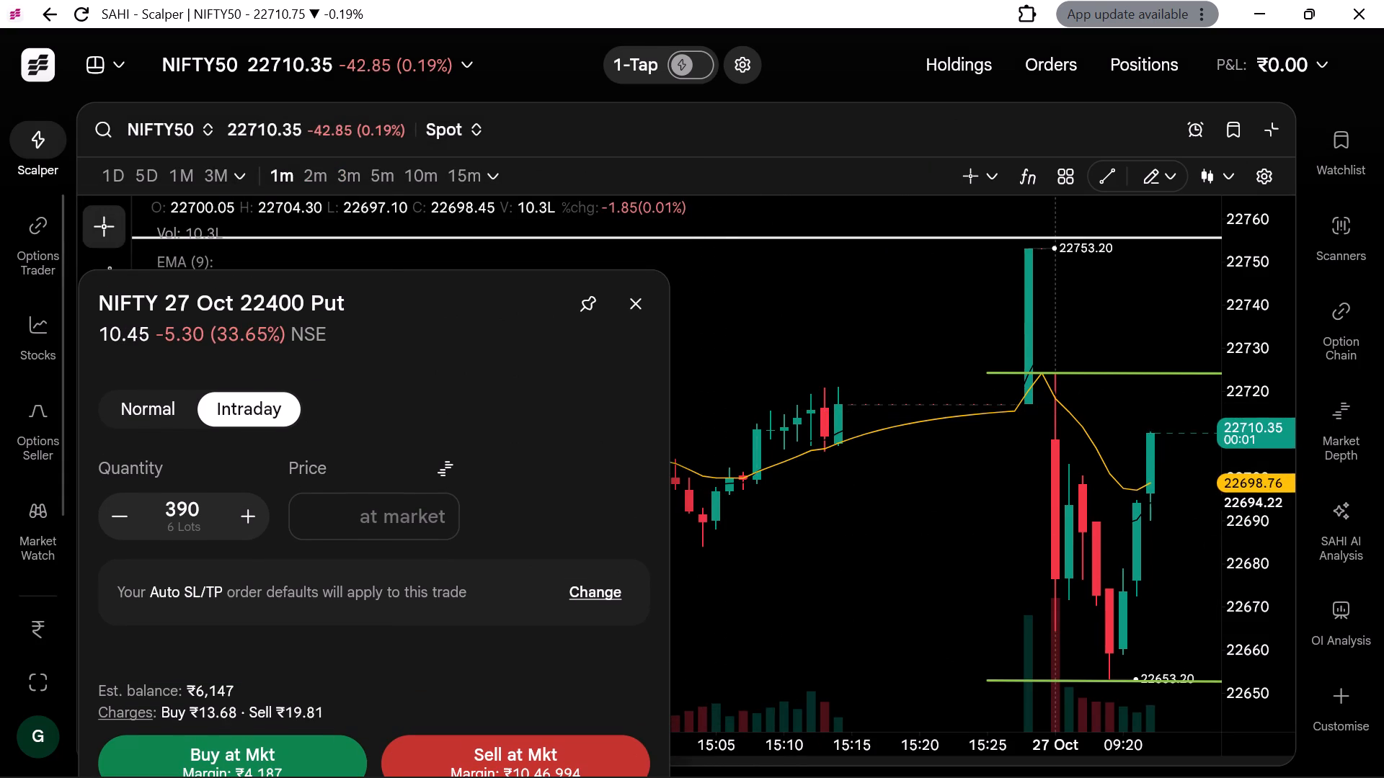
pyautogui.click(390, 187)
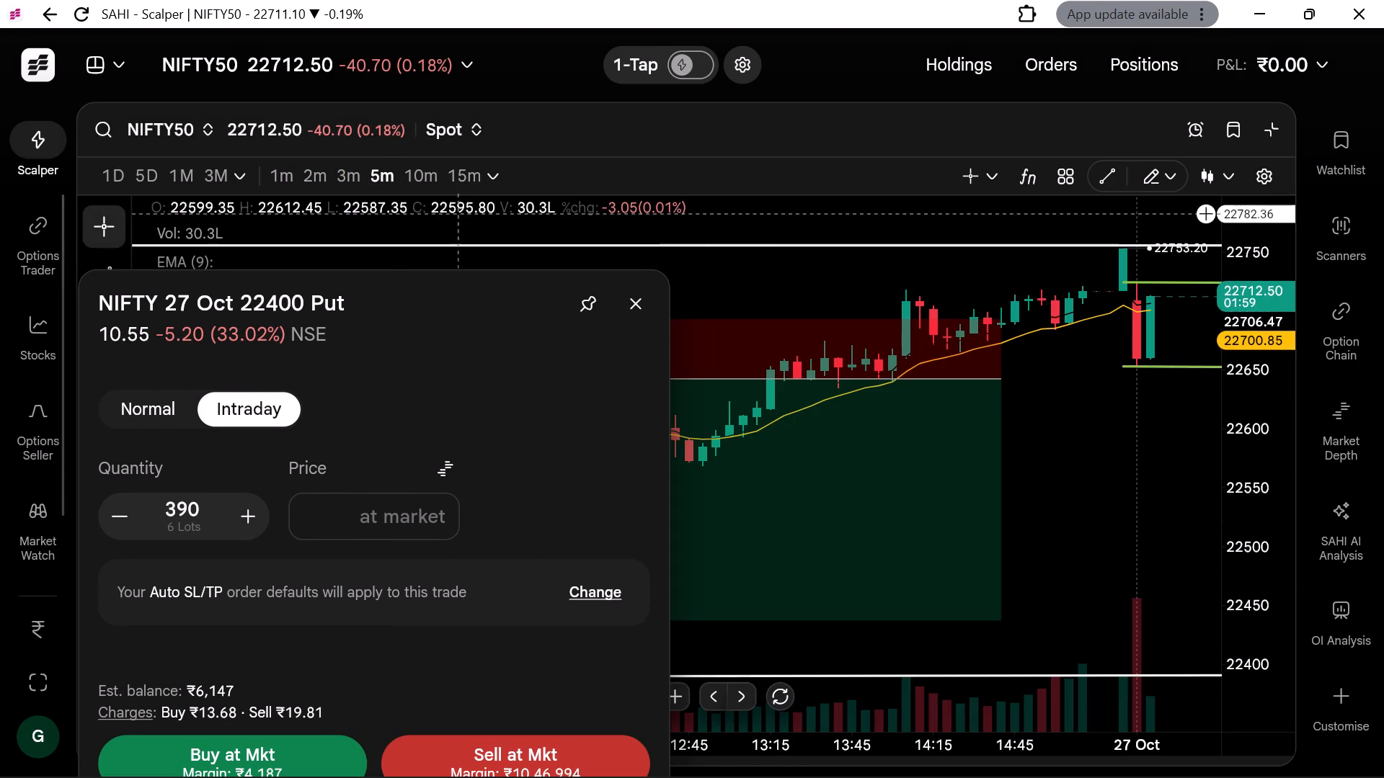
pyautogui.click(278, 182)
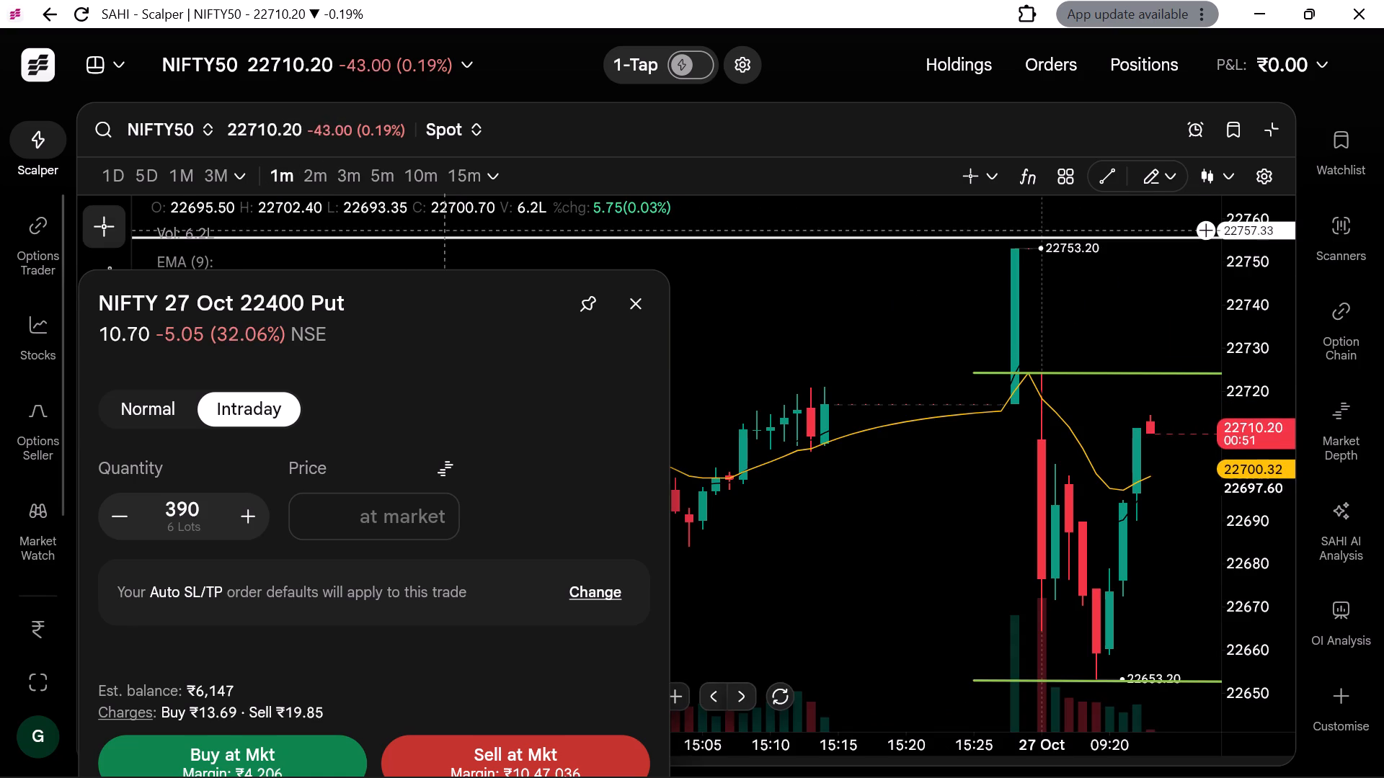
pyautogui.moveTo(427, 295); pyautogui.dragTo(428, 235)
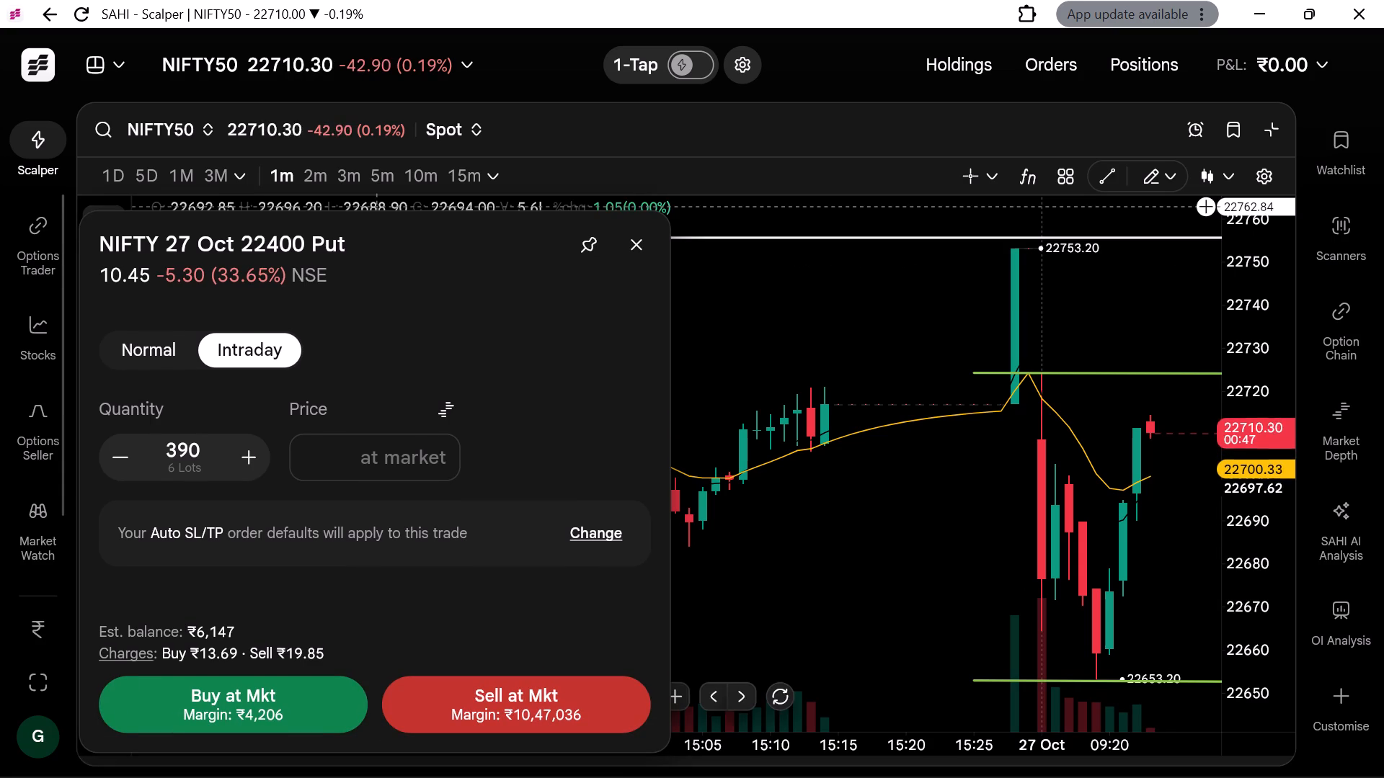
pyautogui.click(396, 172)
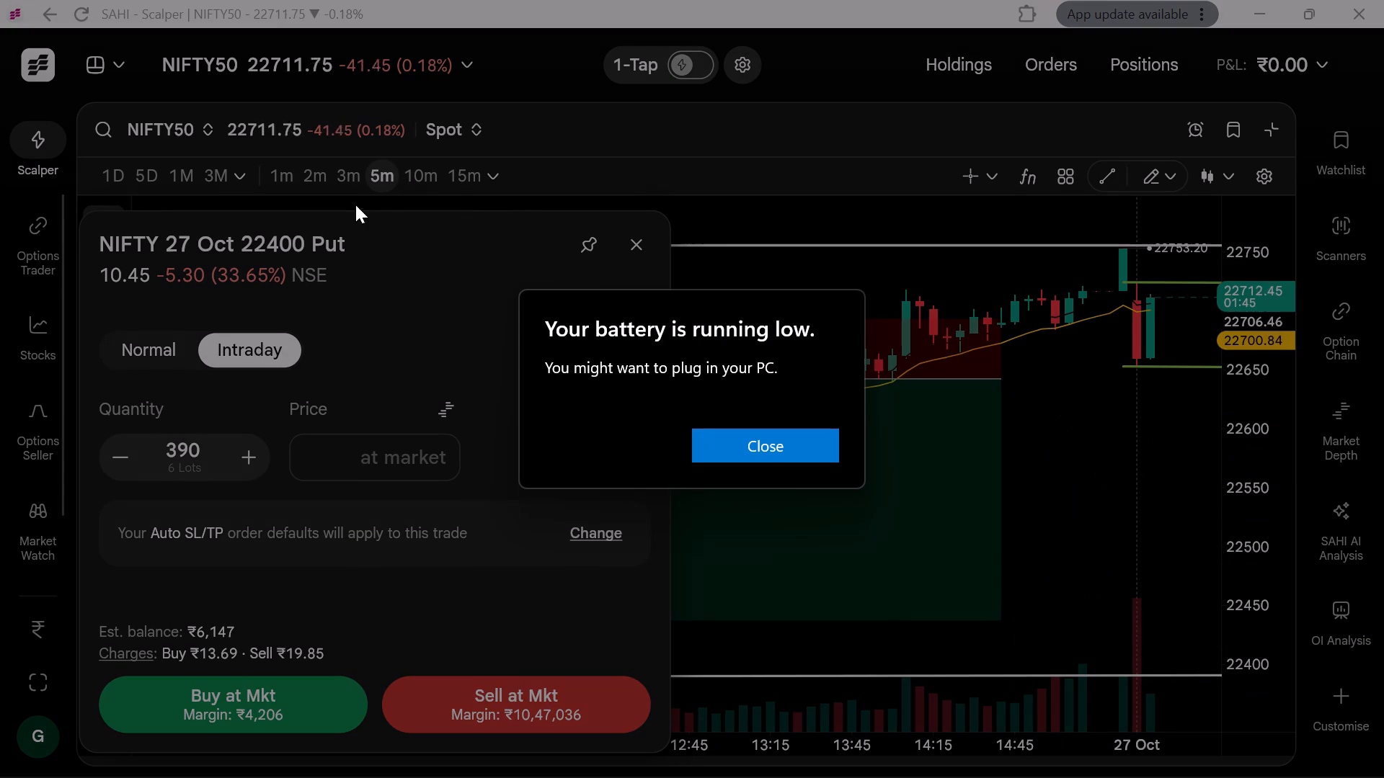
pyautogui.click(809, 444)
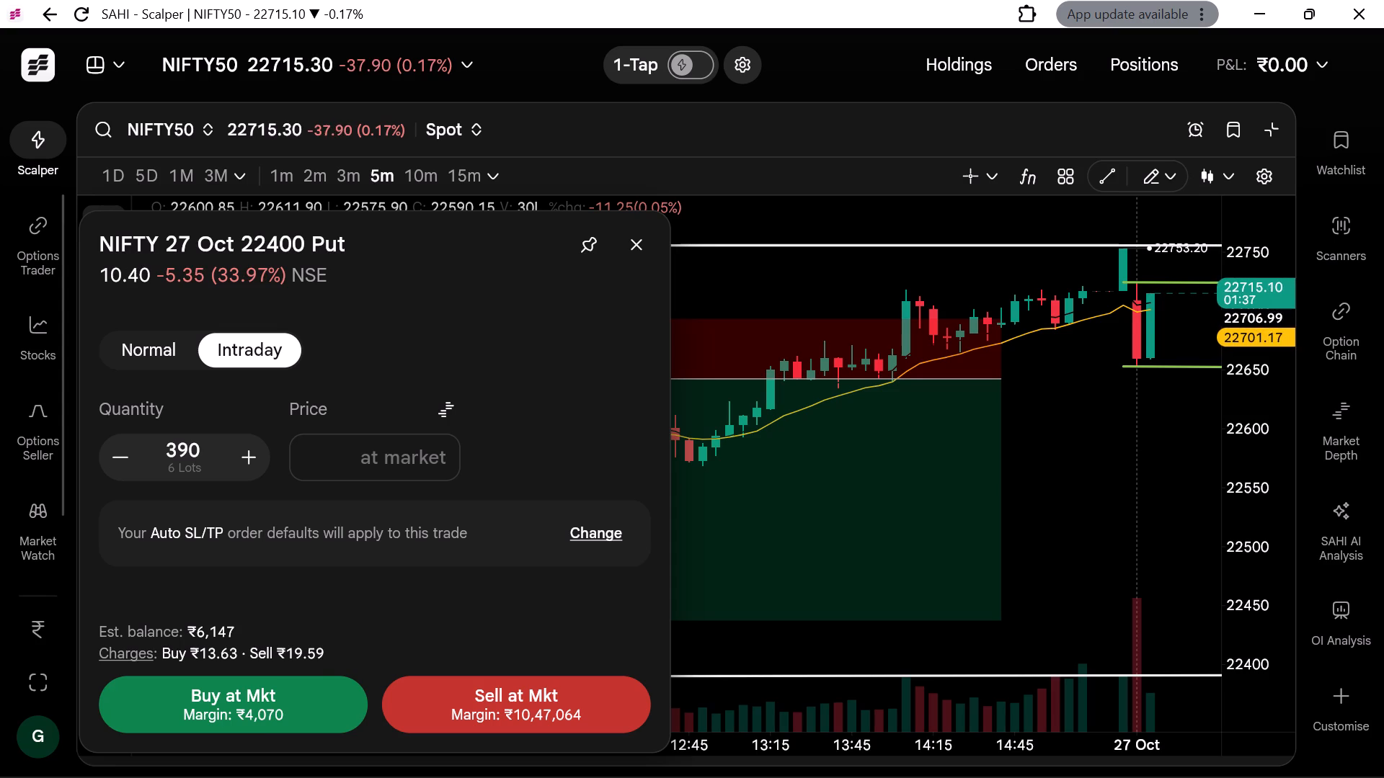
pyautogui.click(277, 171)
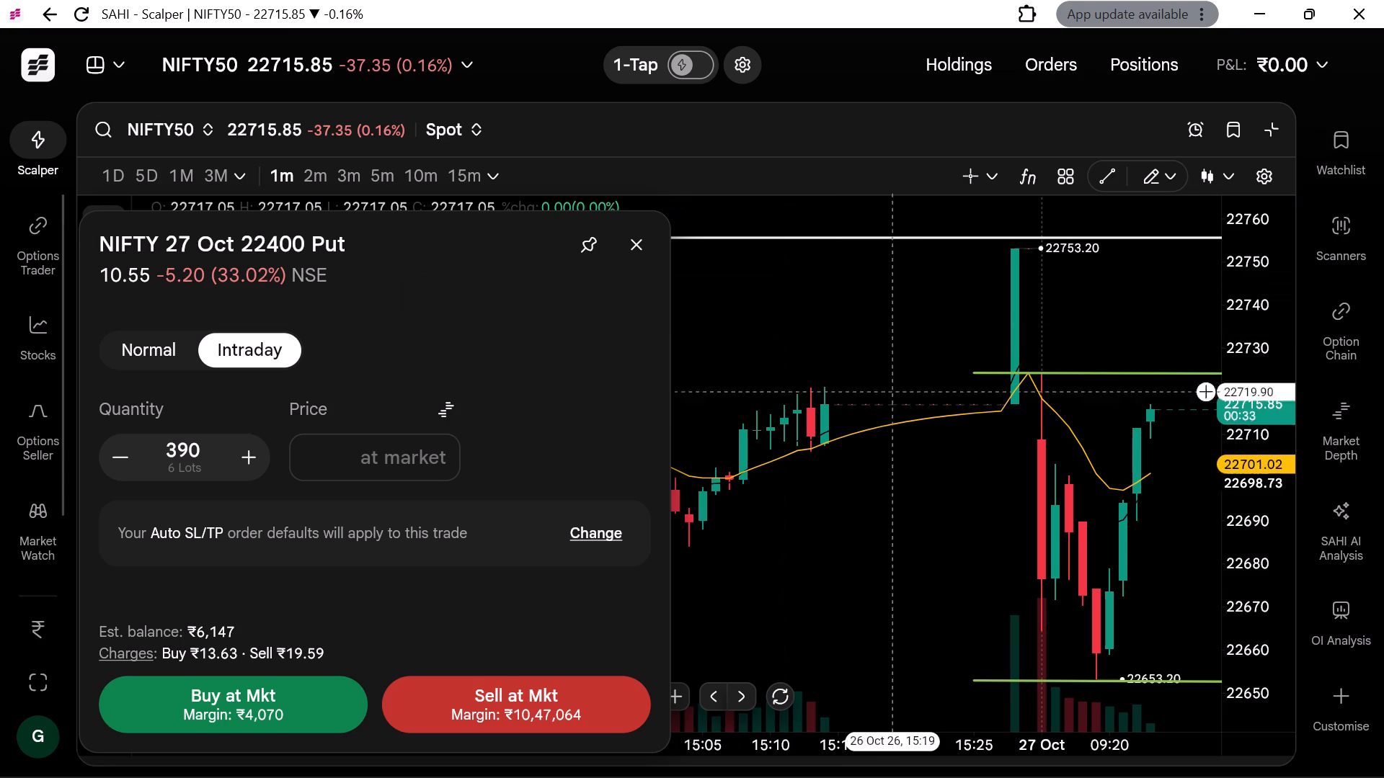
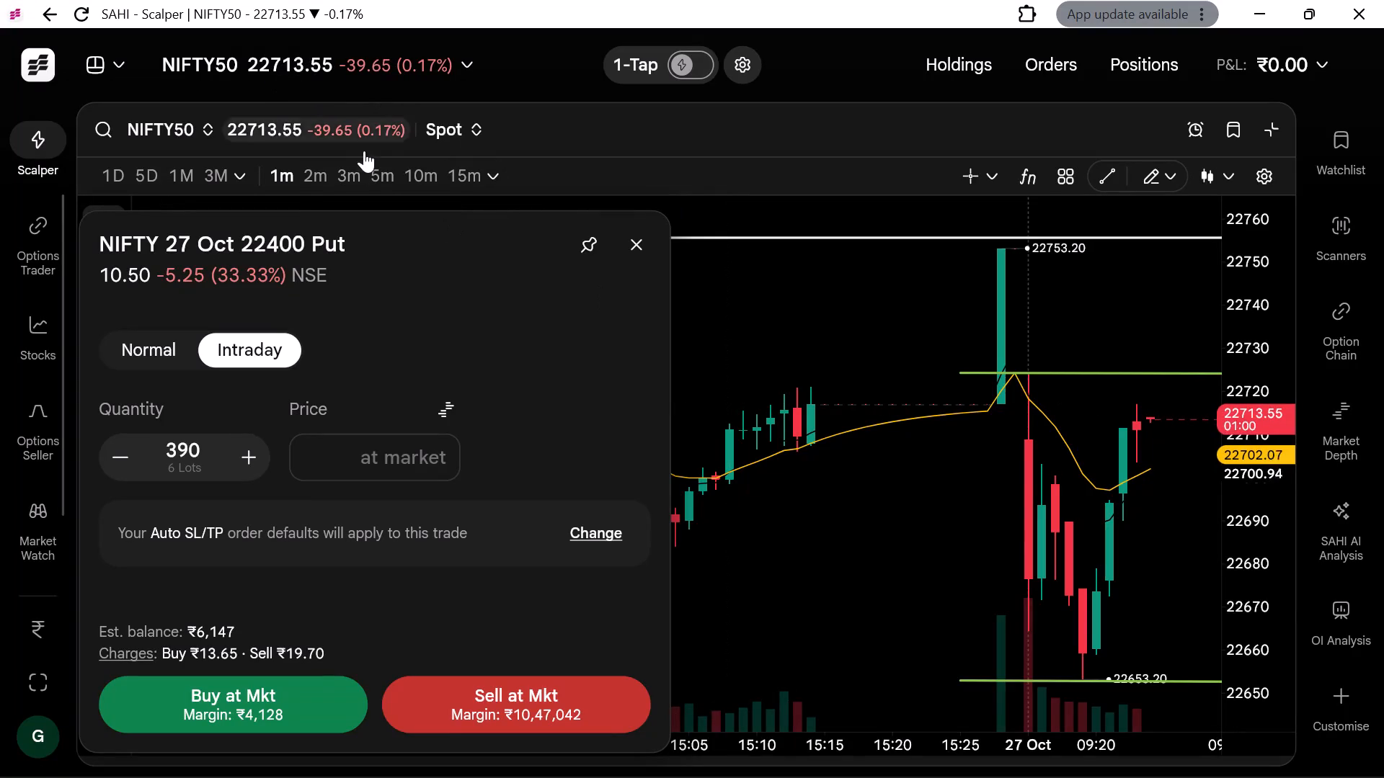
# Compare the latest NIFTY50 move on 5-minute and 1-minute candles twice, ending on 1-minute candles.
pyautogui.click(383, 171)
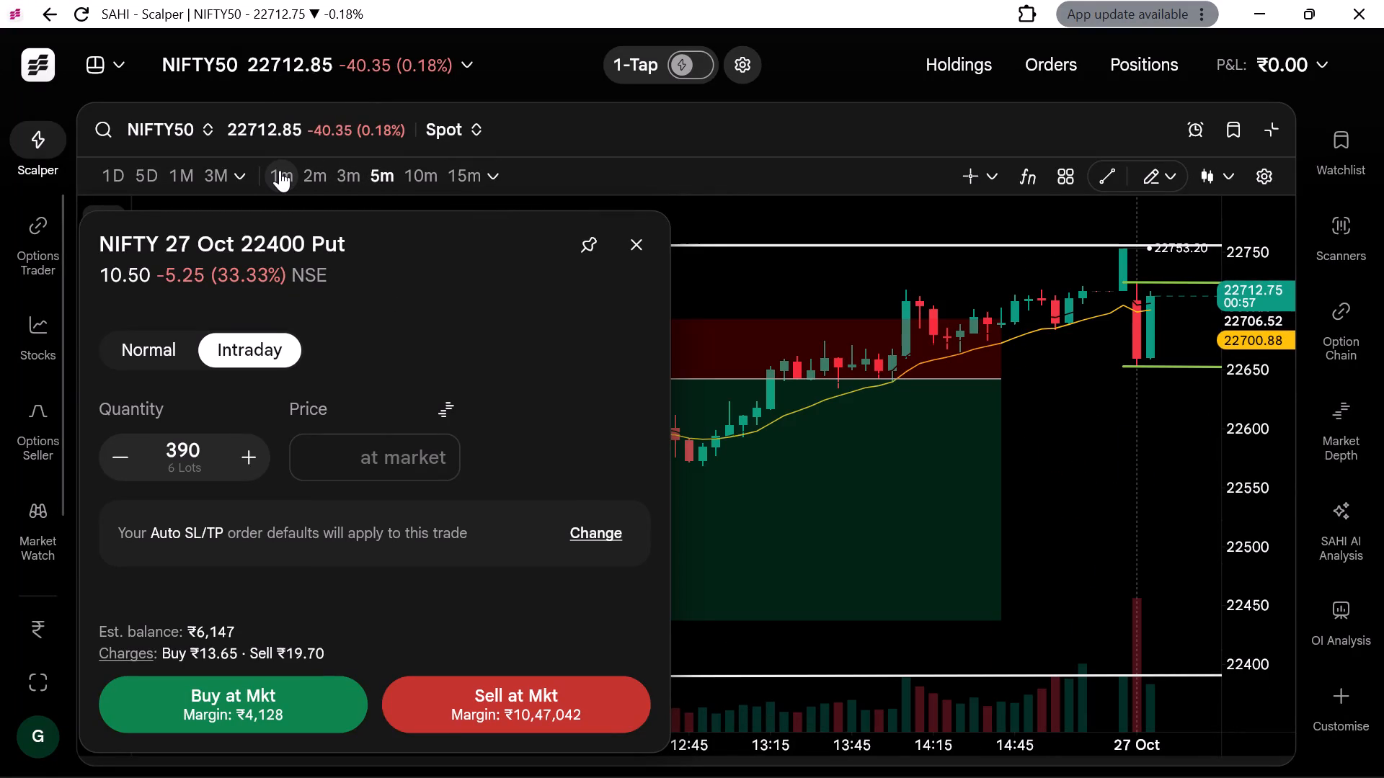
pyautogui.click(280, 170)
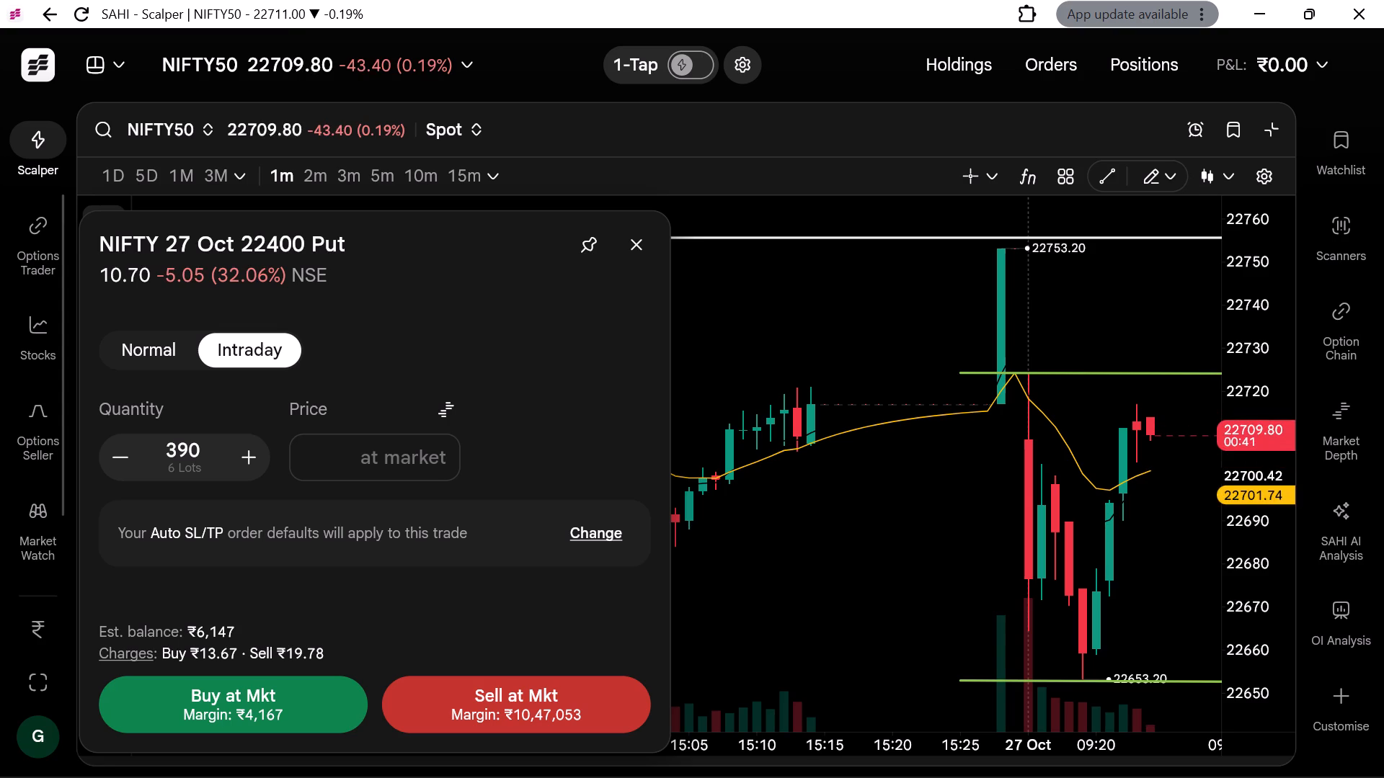
pyautogui.click(376, 166)
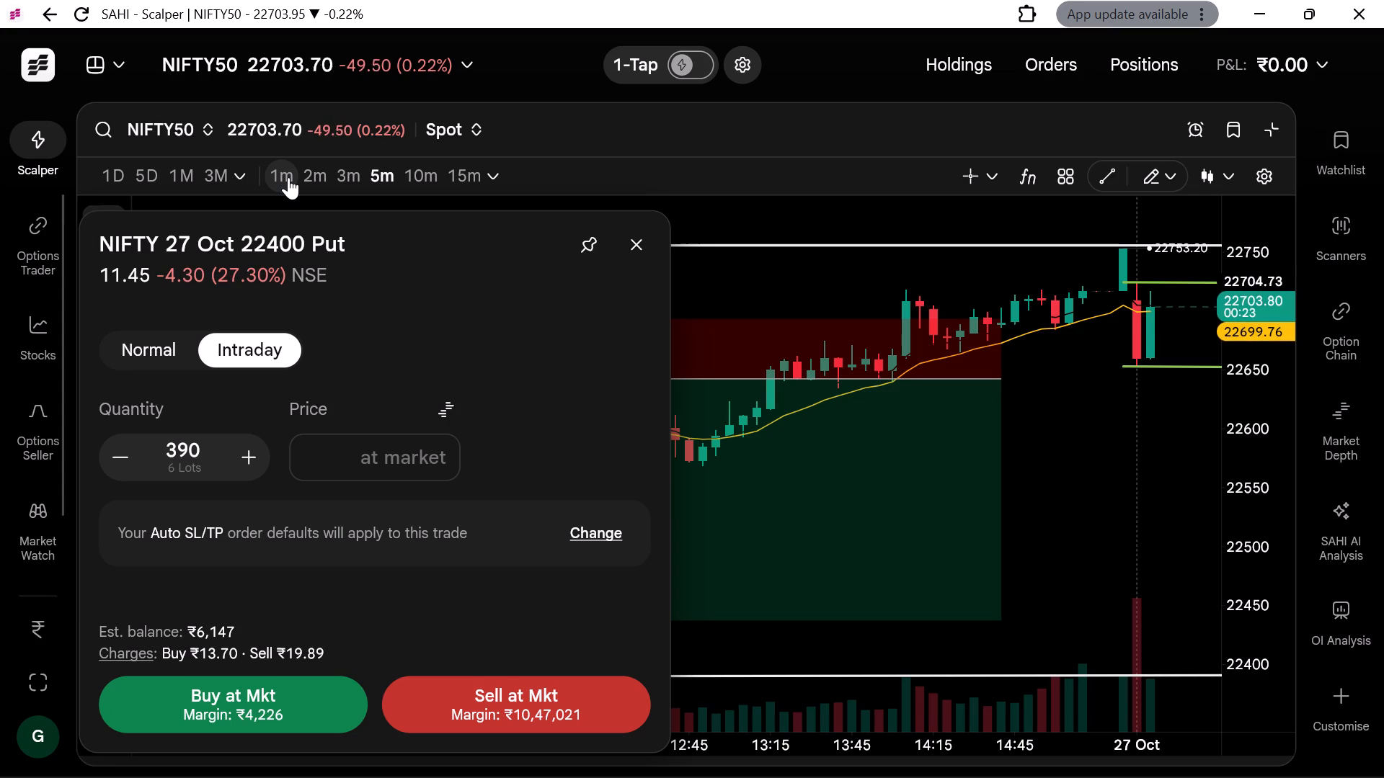
pyautogui.click(288, 177)
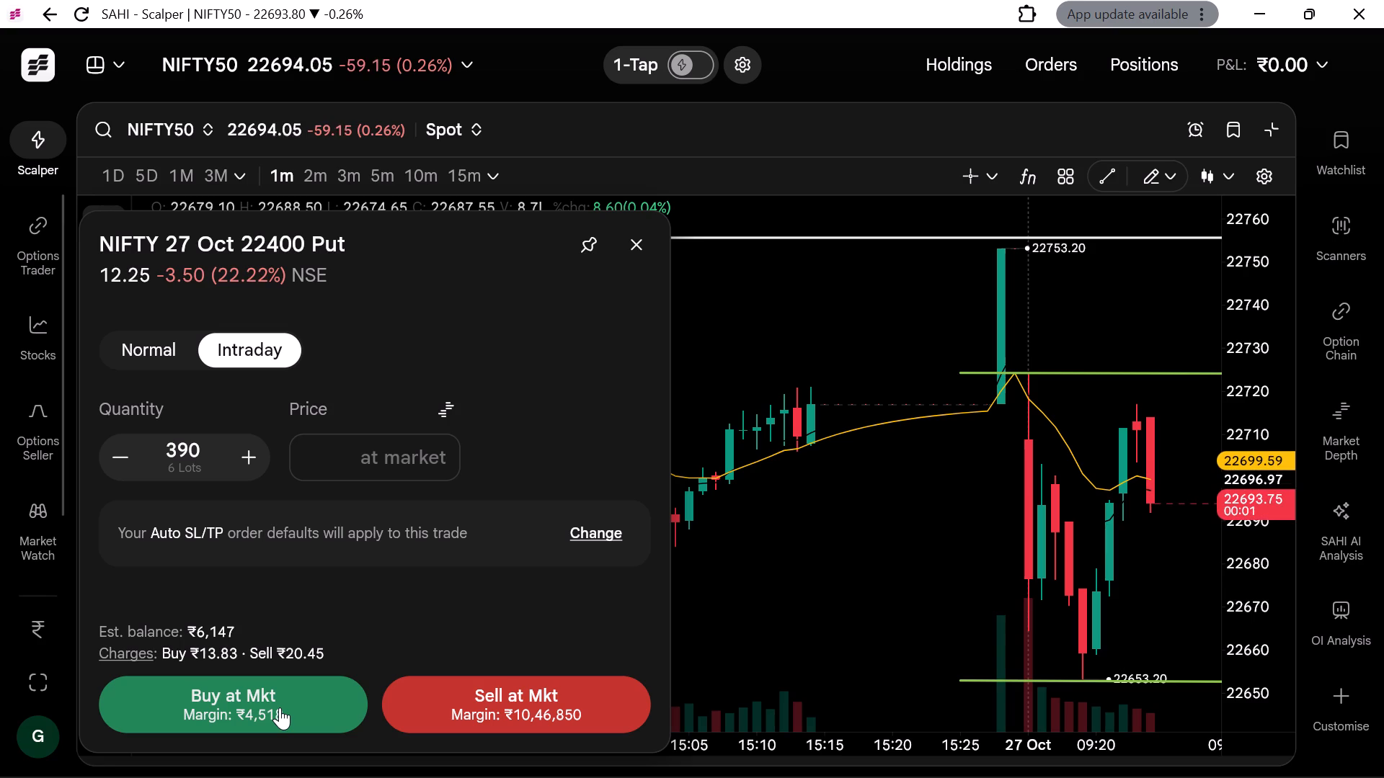
# Buy 6 lots (390) of the NIFTY 27 Oct 22400 Put intraday at market price.
pyautogui.click(280, 707)
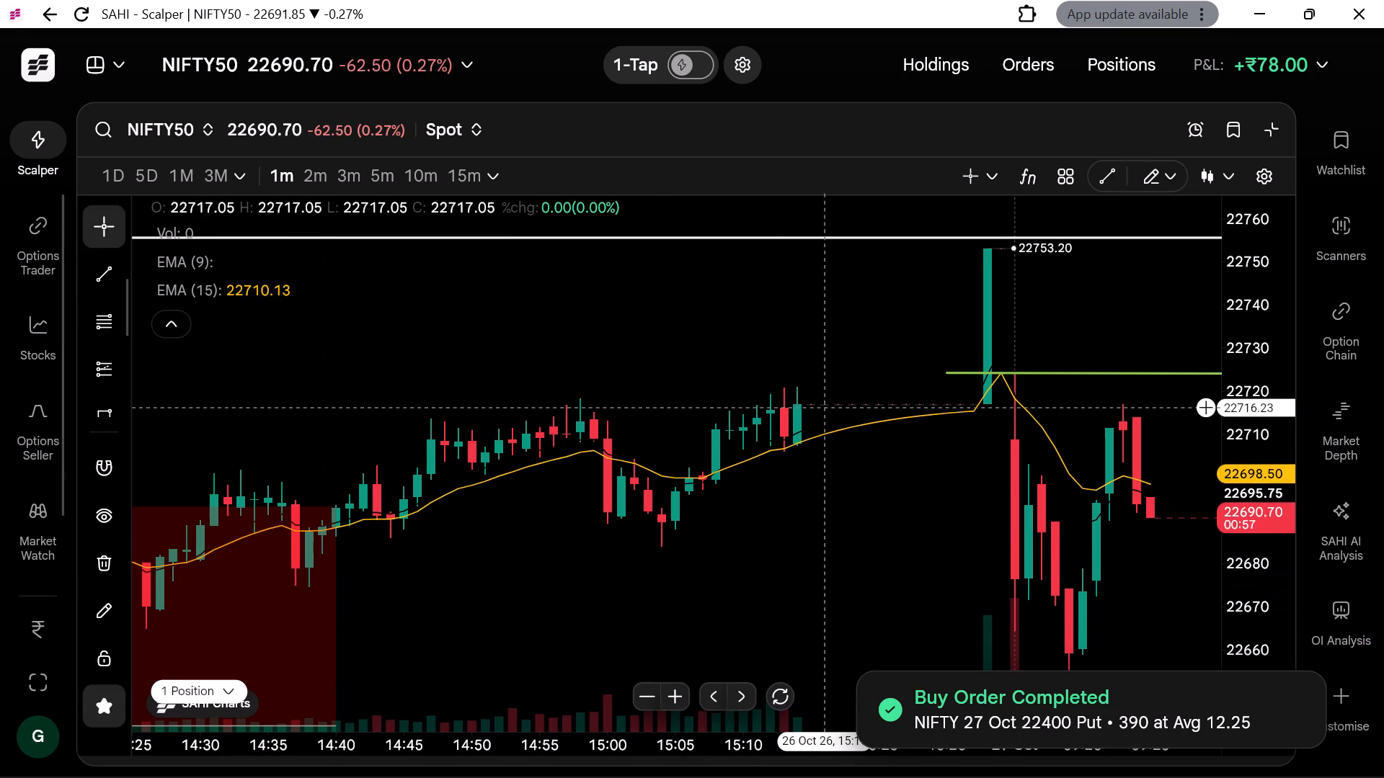
# Swap the enlarged NIFTY50 chart for an enlarged 22400 Put chart and raise the position's take-profit line to 16.
pyautogui.click(1272, 122)
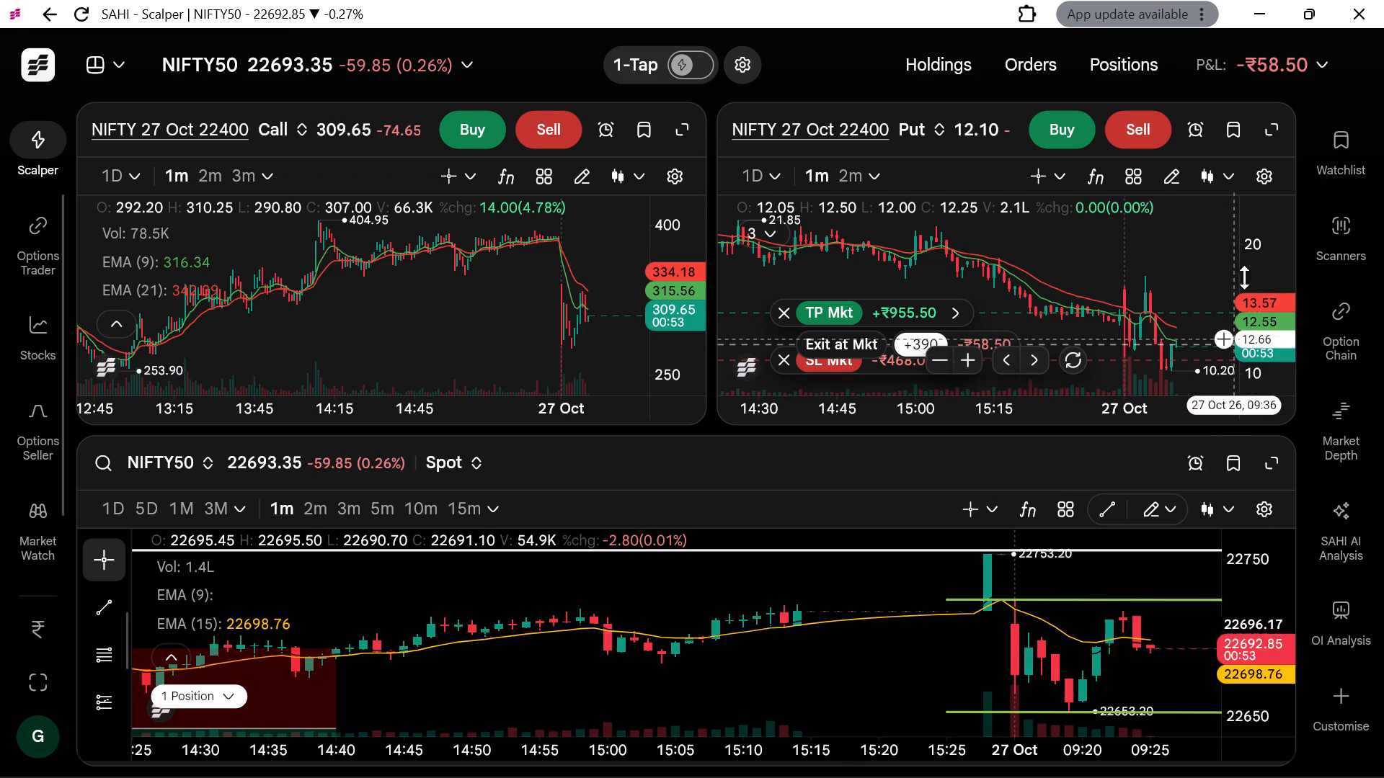
pyautogui.click(1272, 127)
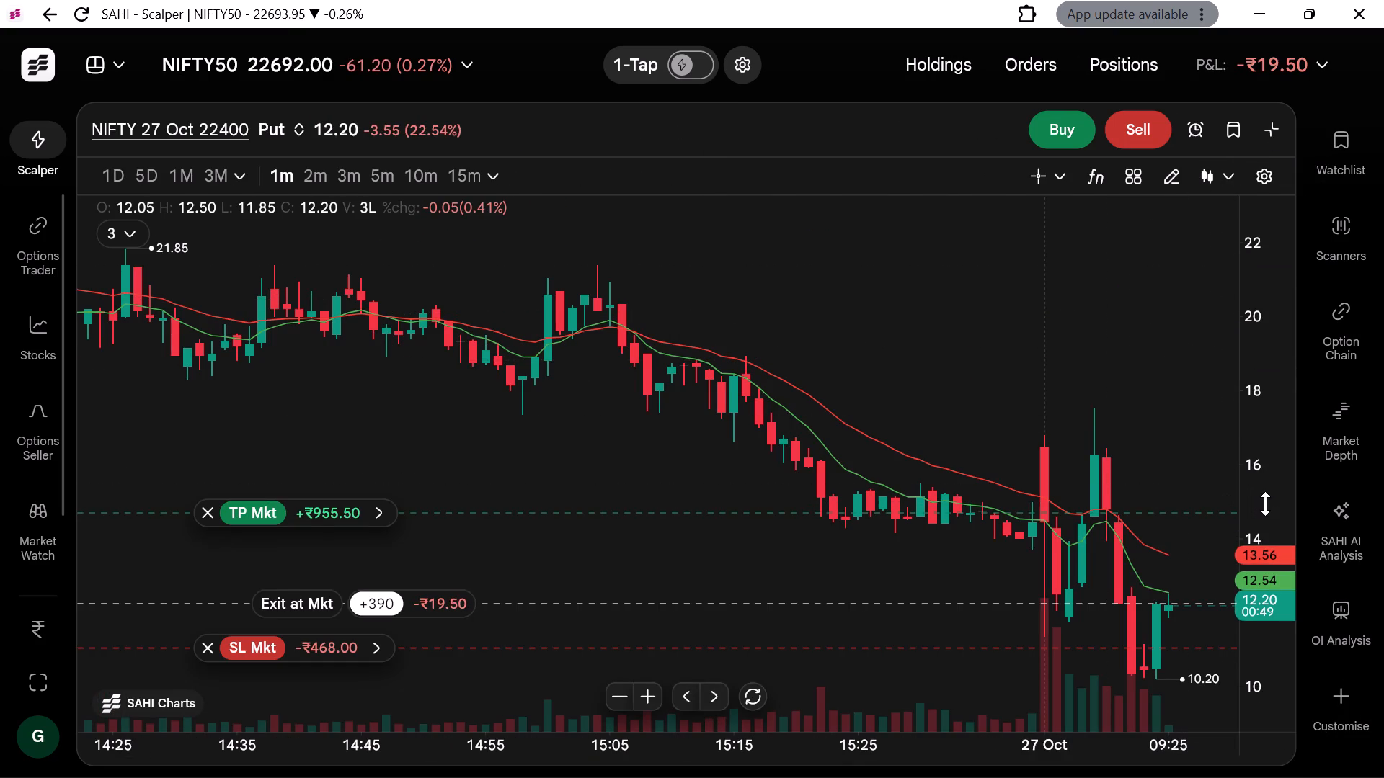
pyautogui.scroll(8, 1271, 504)
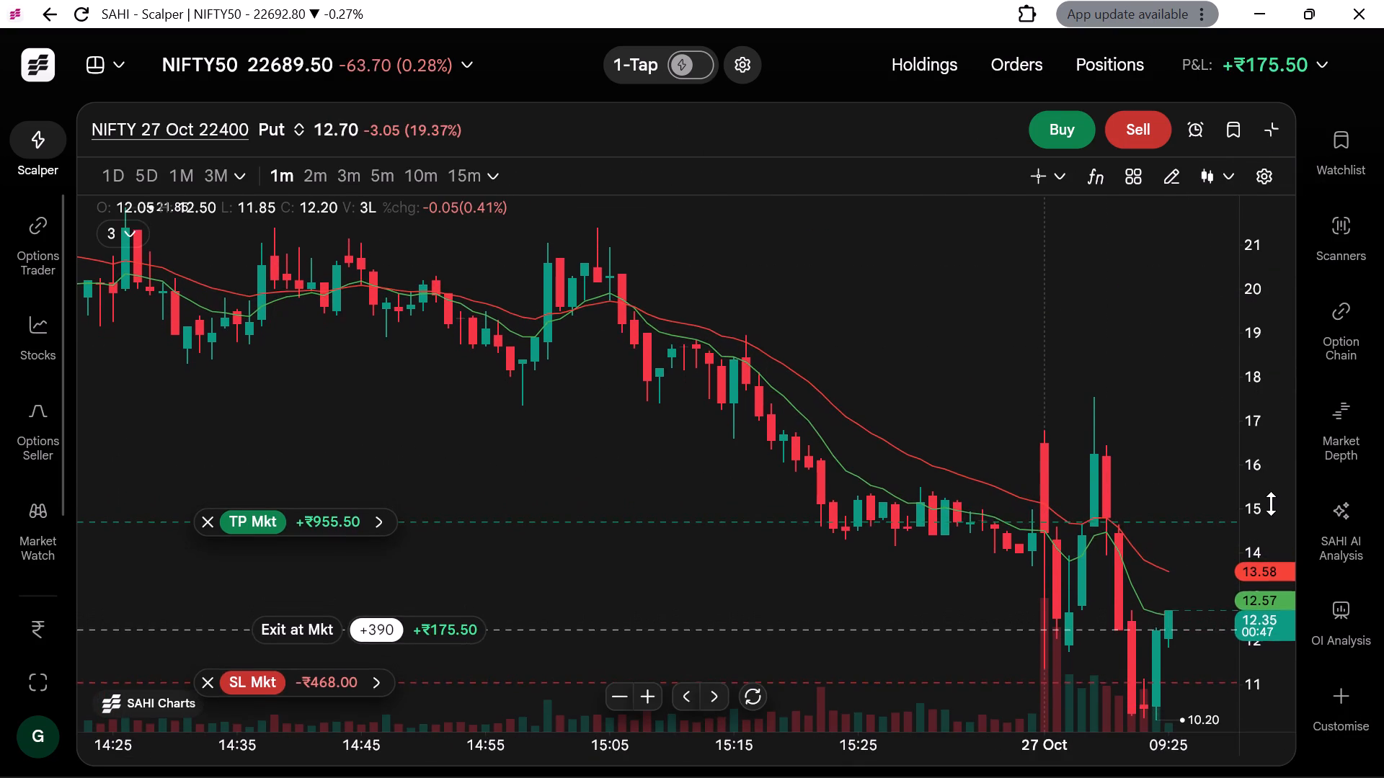
pyautogui.scroll(2, 1271, 504)
pyautogui.moveTo(1155, 565); pyautogui.dragTo(897, 527)
pyautogui.moveTo(369, 501); pyautogui.dragTo(372, 452)
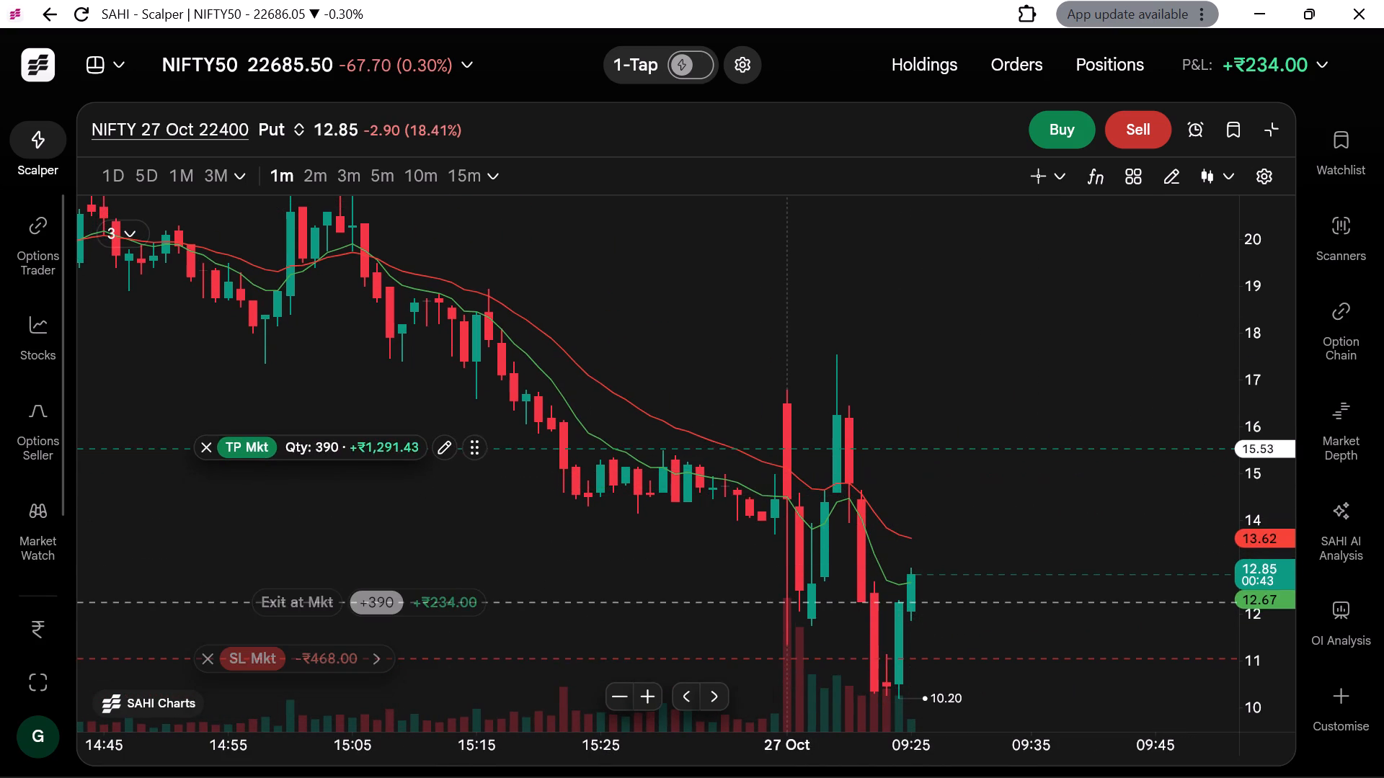
pyautogui.moveTo(372, 452); pyautogui.dragTo(373, 440)
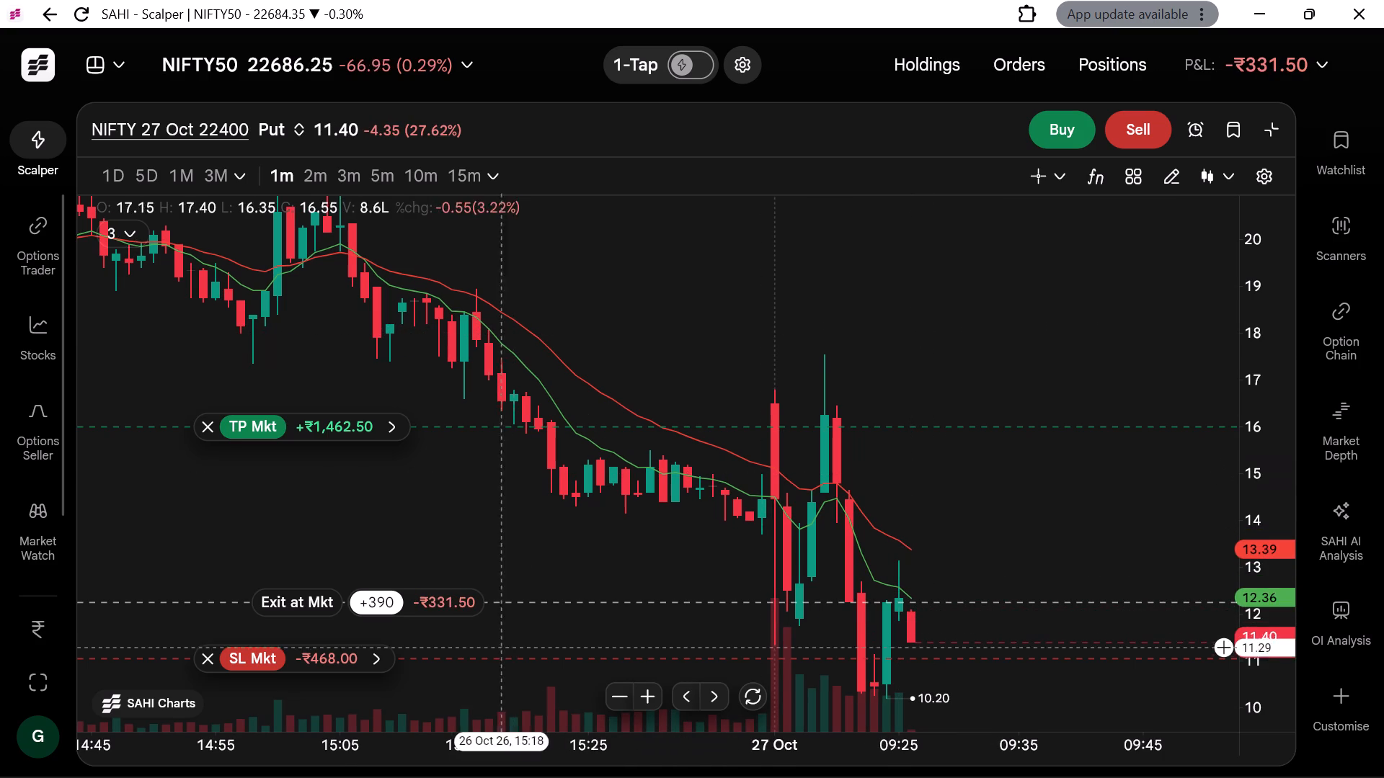
# Lower the Put position's stop-loss trigger to 10.00 on the chart and dismiss the notice.
pyautogui.moveTo(368, 661); pyautogui.dragTo(368, 710)
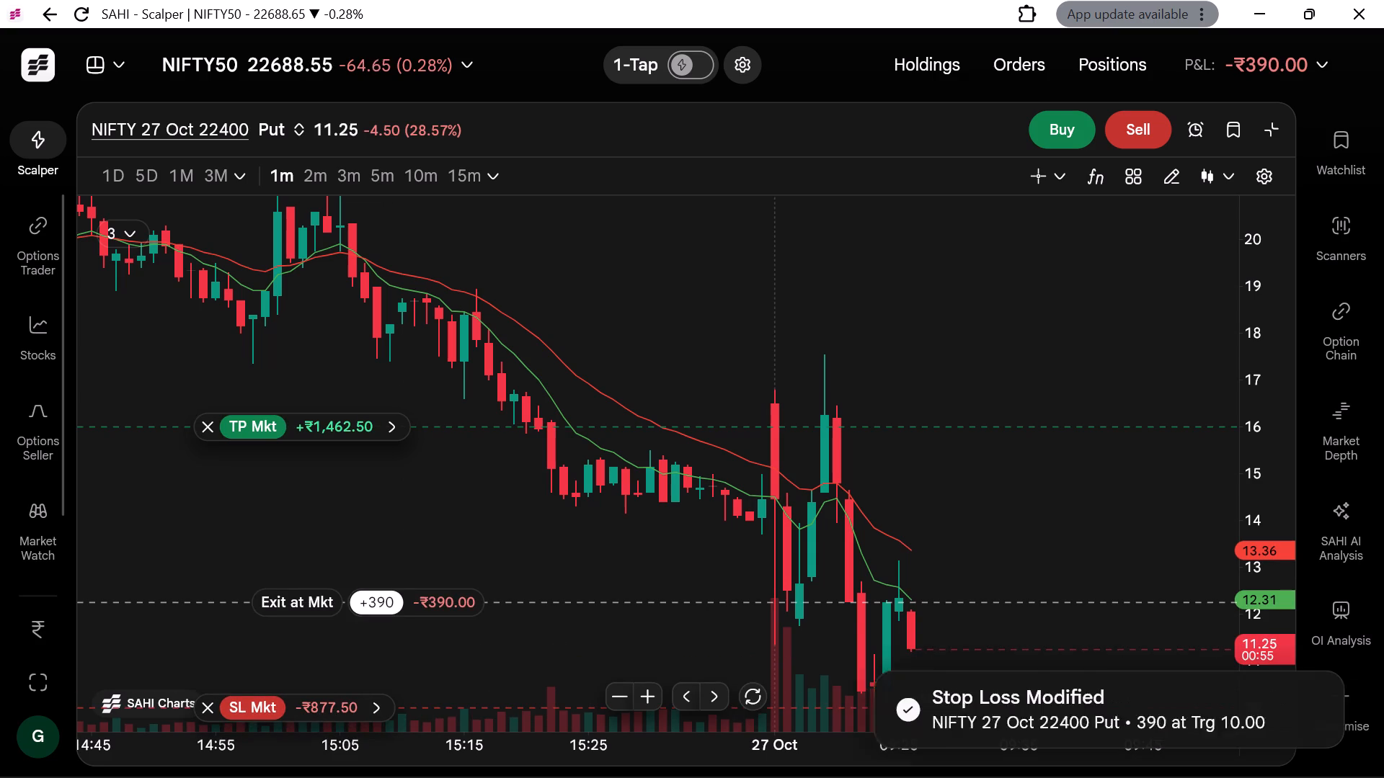
pyautogui.scroll(-1, 808, 614)
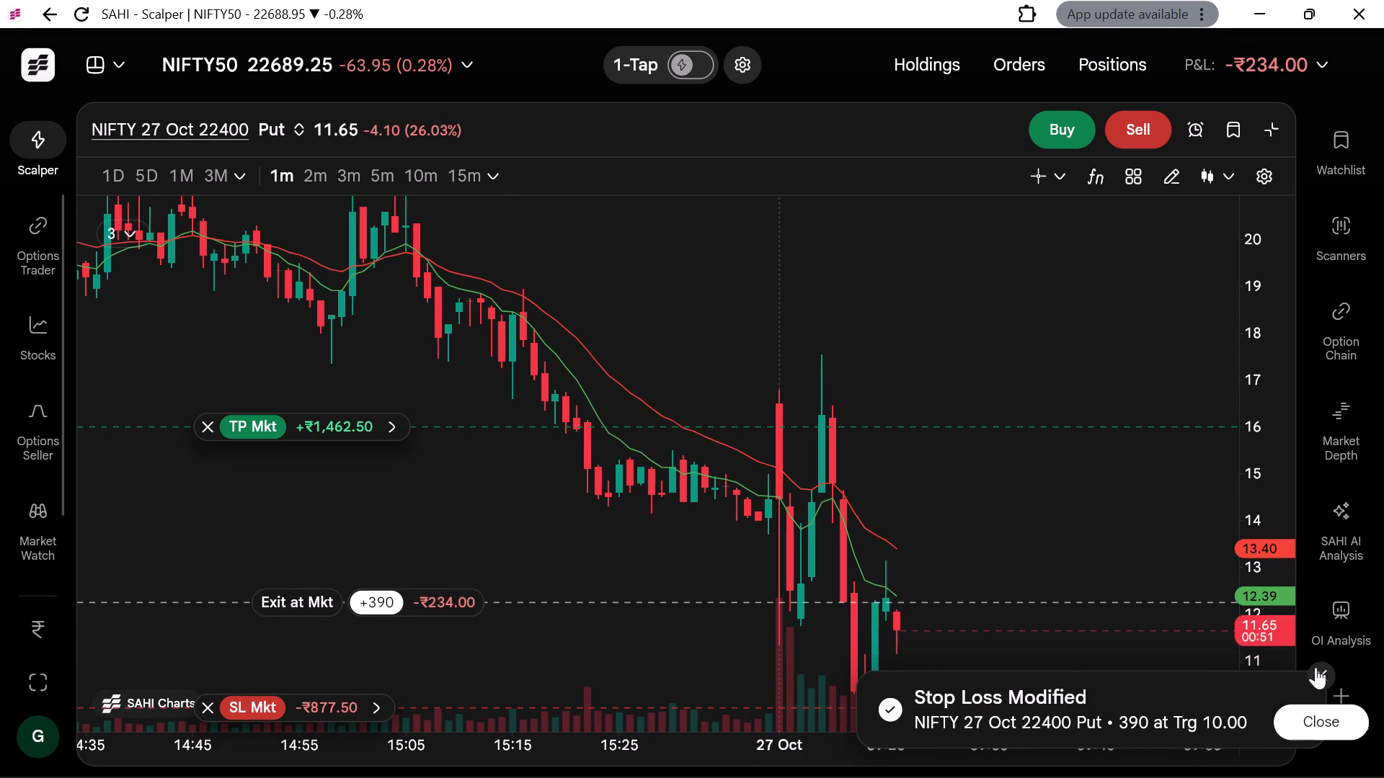
pyautogui.click(1316, 667)
pyautogui.scroll(-1, 1153, 643)
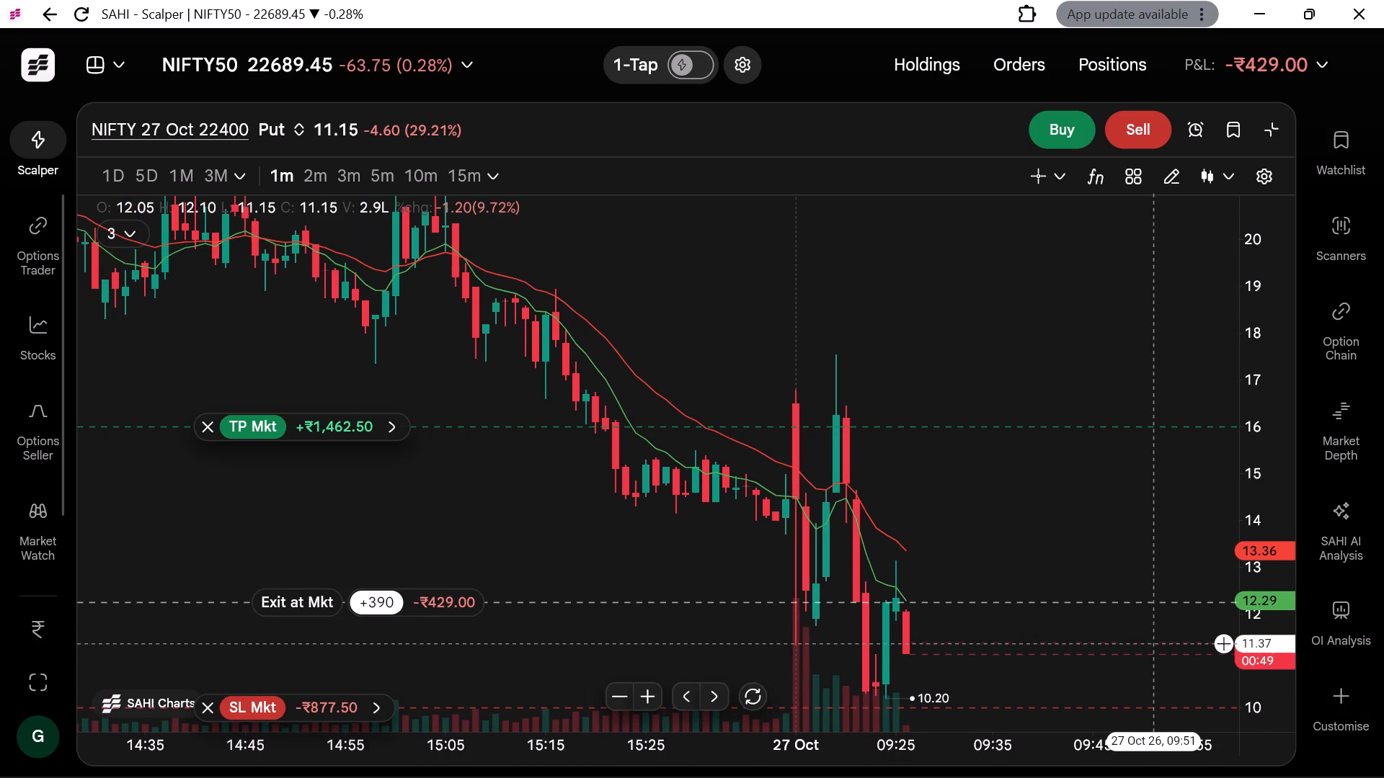
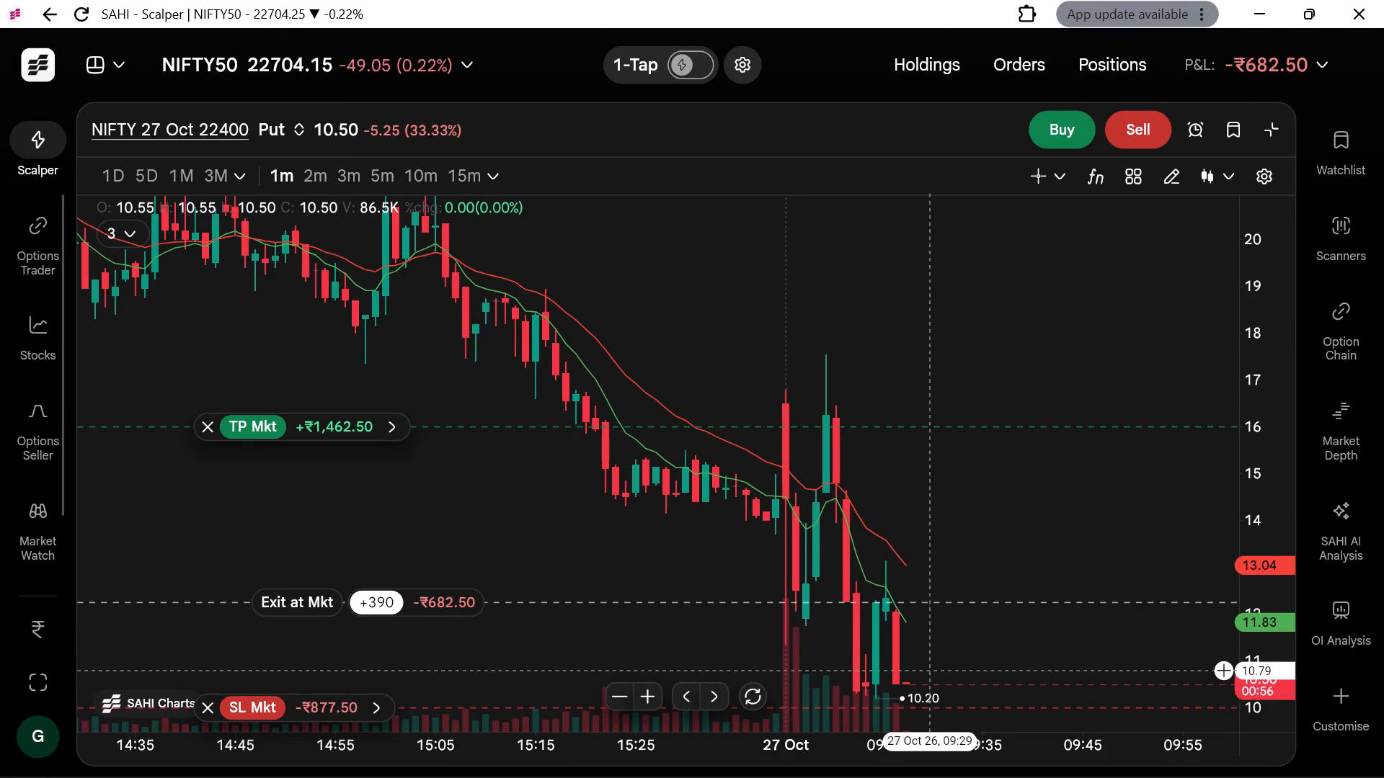
# Lower the Put position's stop-loss trigger to 9.50 on the chart, and readjust the line to slightly below that level.
pyautogui.moveTo(393, 716); pyautogui.dragTo(394, 726)
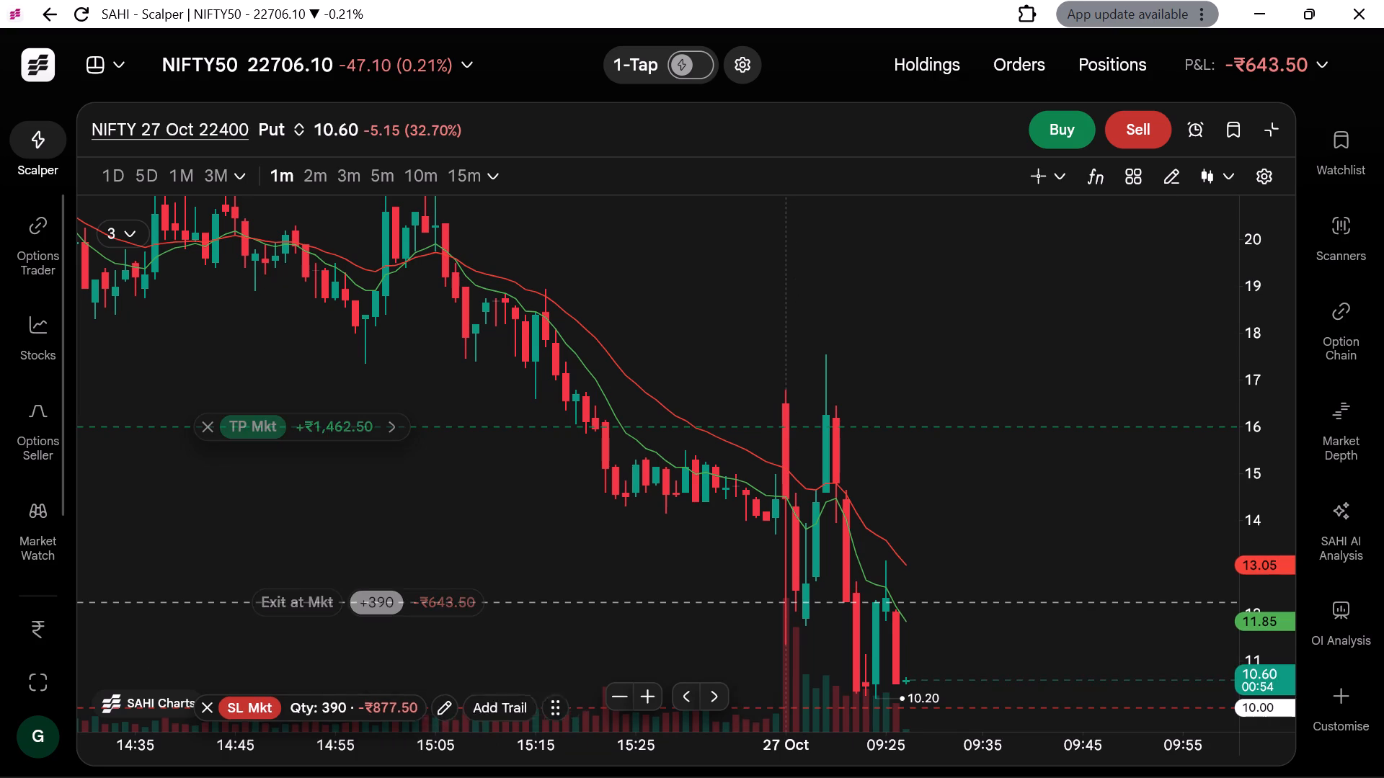
pyautogui.moveTo(394, 726); pyautogui.dragTo(396, 741)
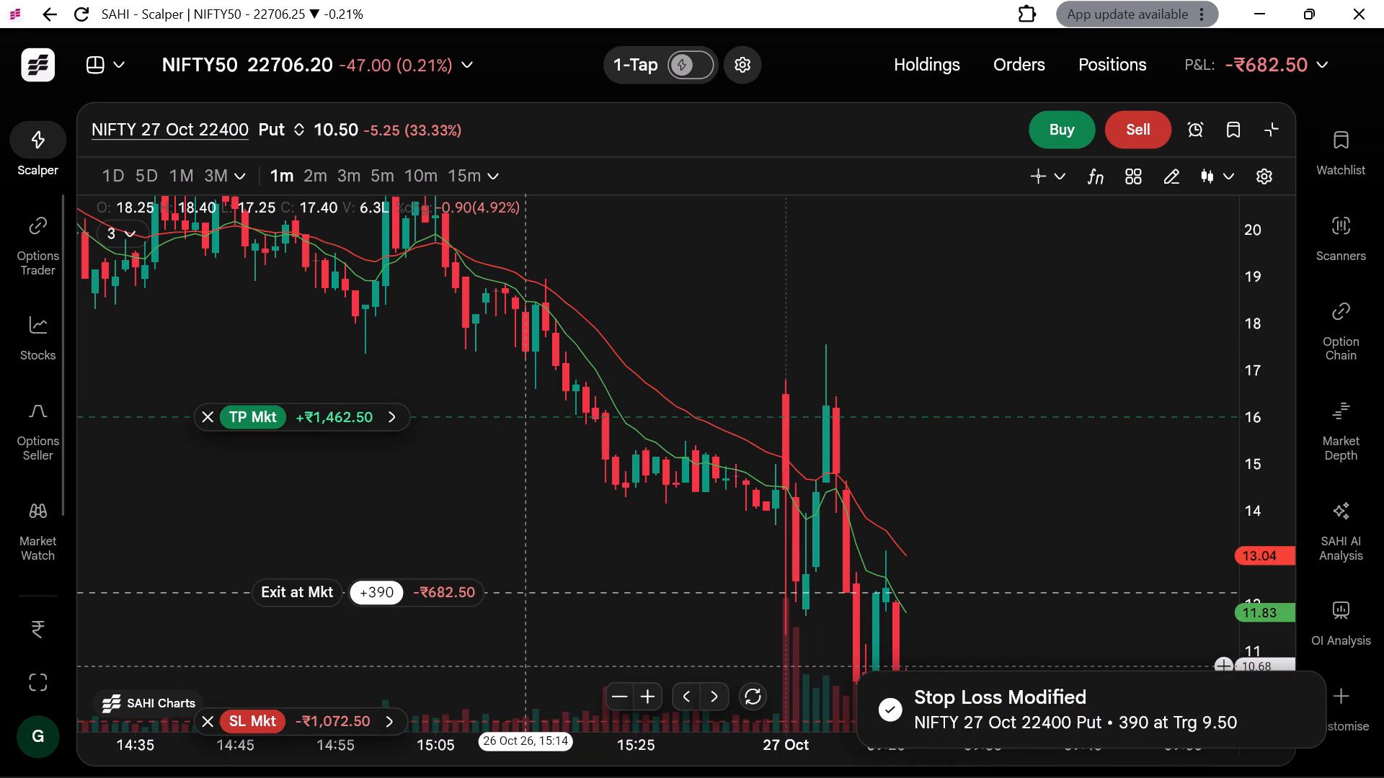
pyautogui.hscroll(-1, 528, 666)
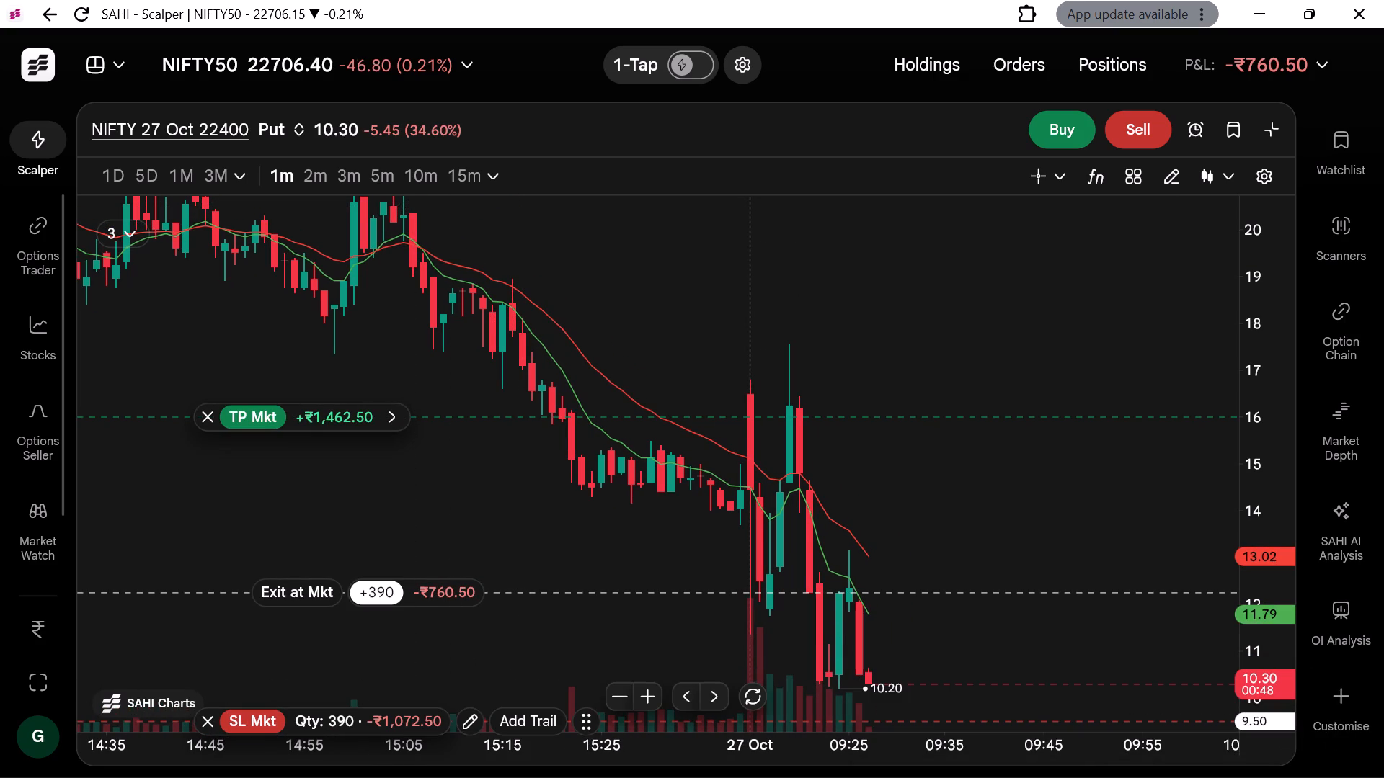
pyautogui.moveTo(399, 730); pyautogui.dragTo(399, 717)
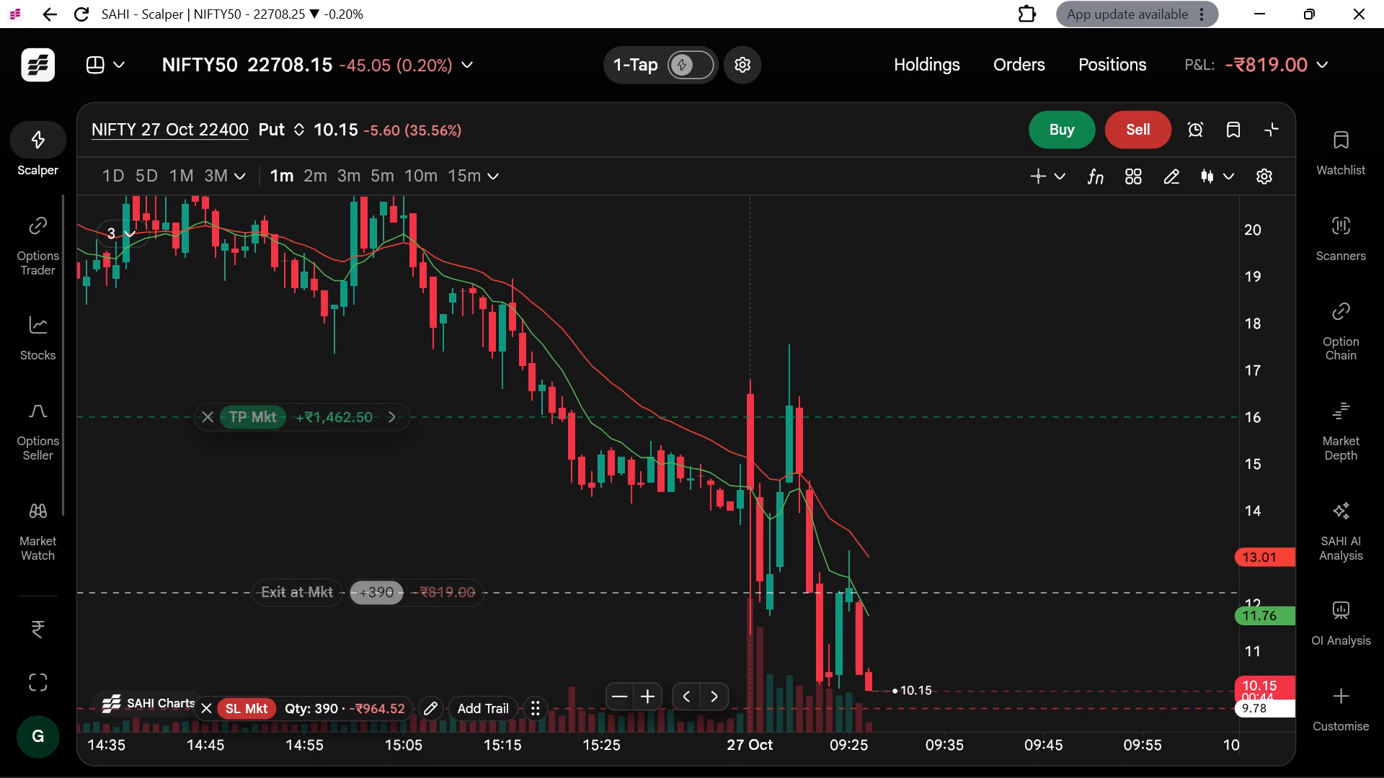
pyautogui.moveTo(399, 717); pyautogui.dragTo(401, 740)
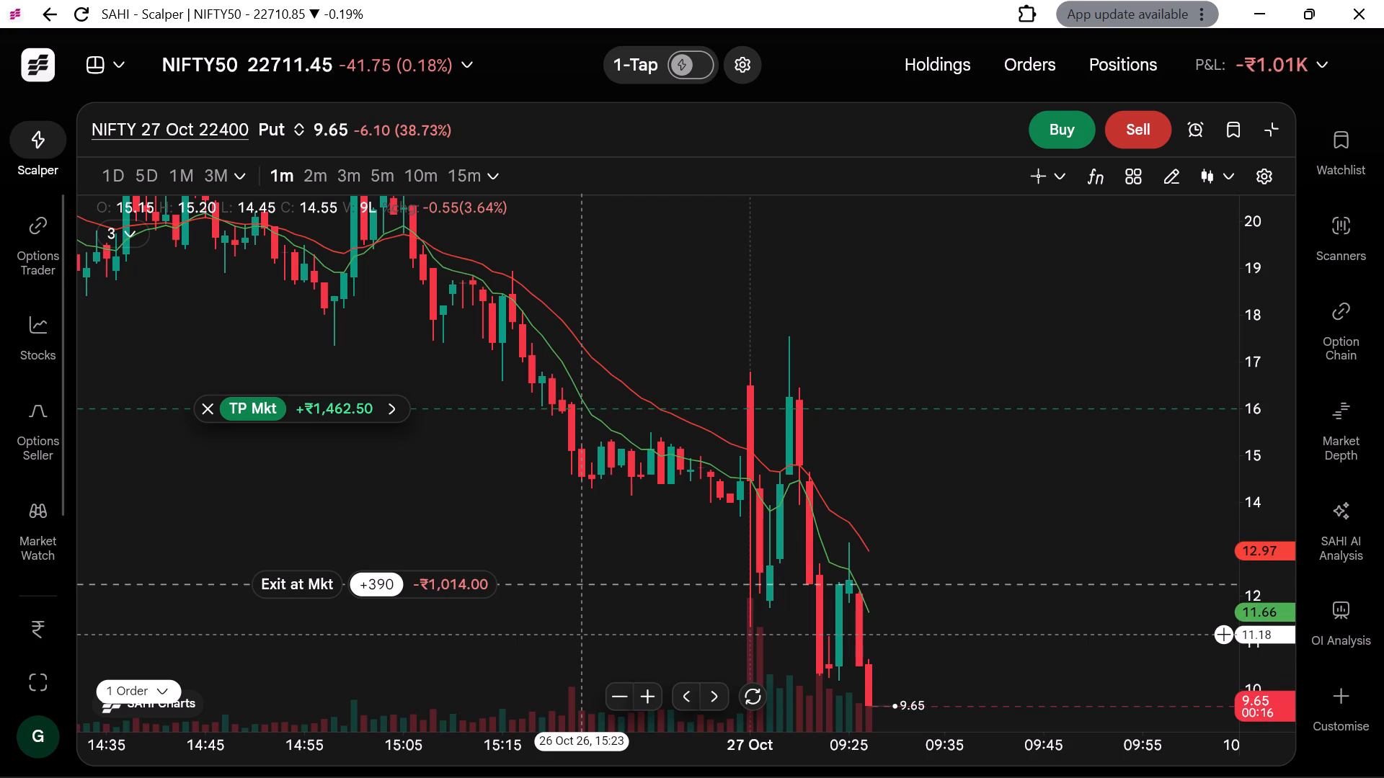
# Examine the latest 1-minute candles on the enlarged 22400 Put chart and return to the multi-chart layout.
pyautogui.scroll(-5, 723, 616)
pyautogui.scroll(1, 723, 616)
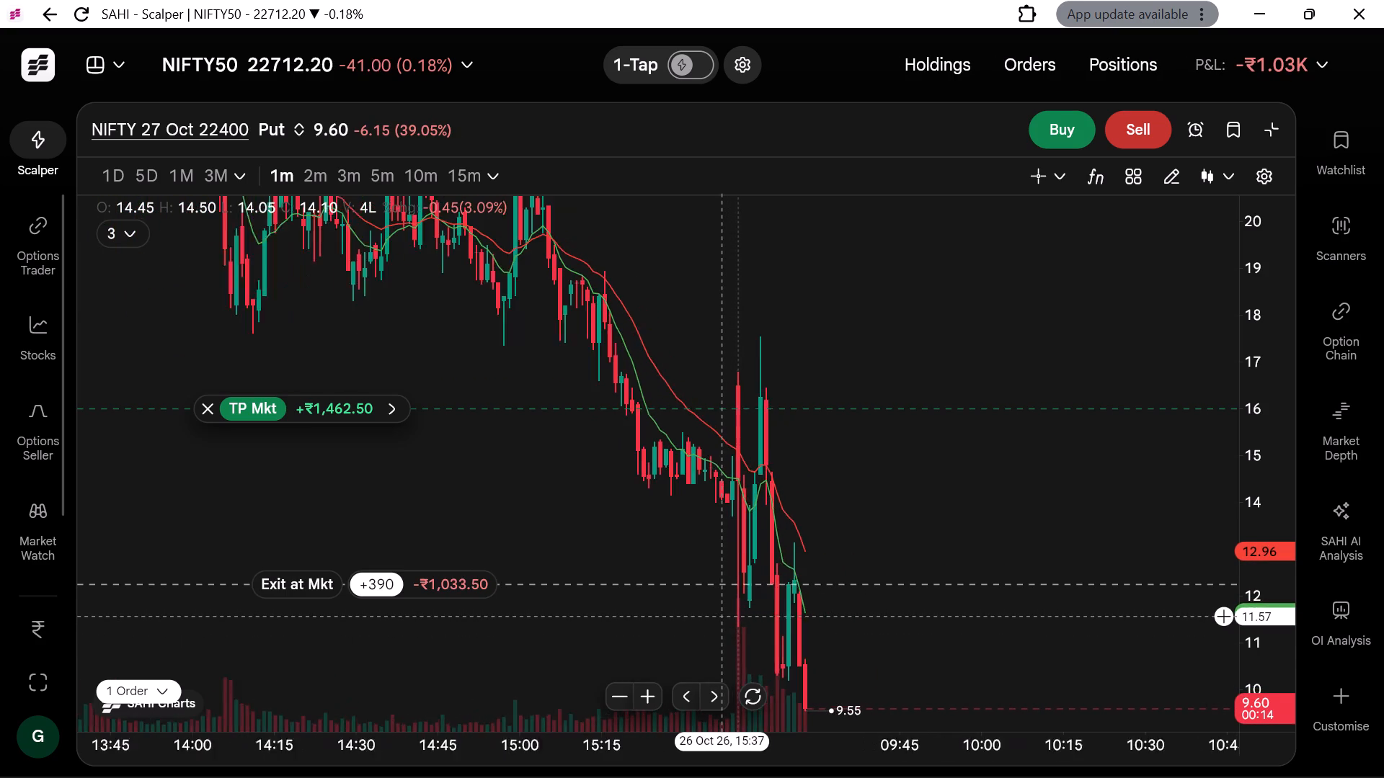
pyautogui.scroll(2, 723, 616)
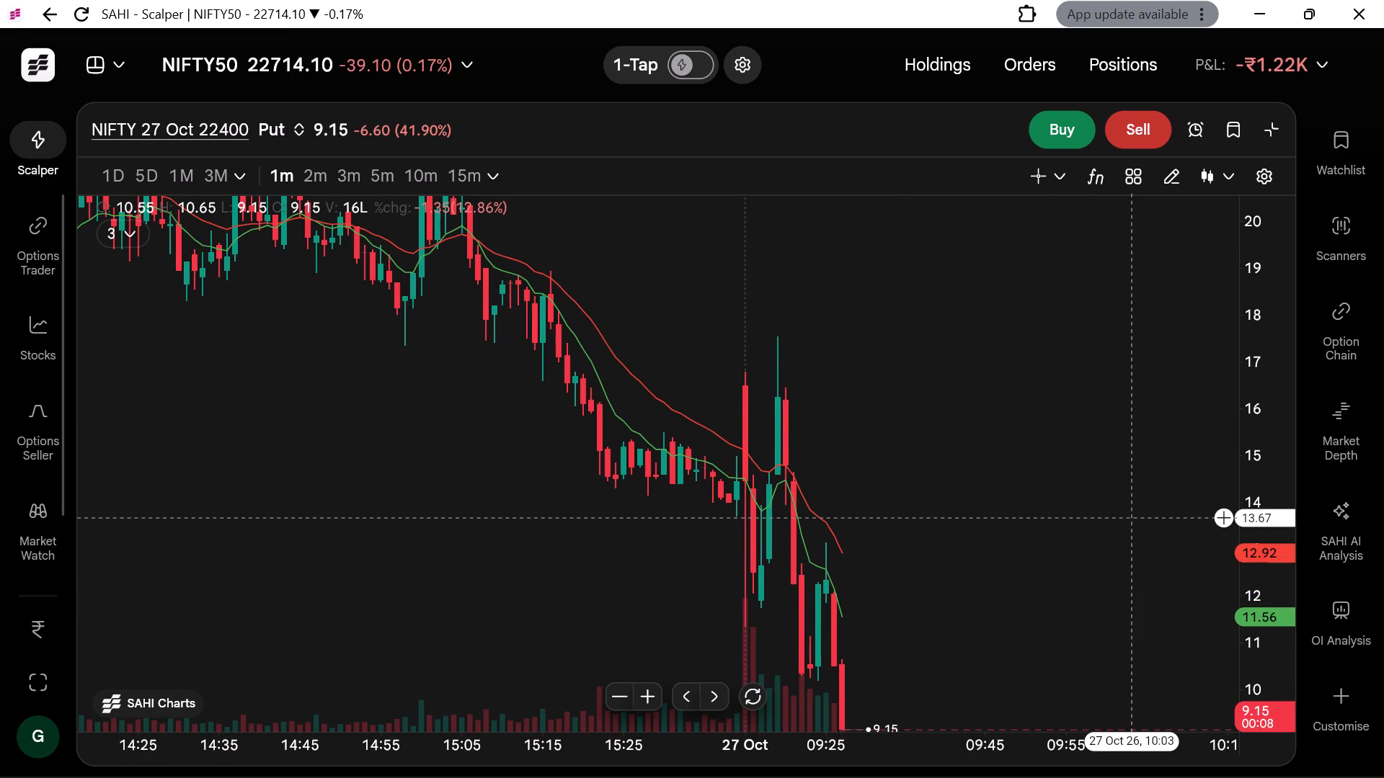
pyautogui.click(1265, 135)
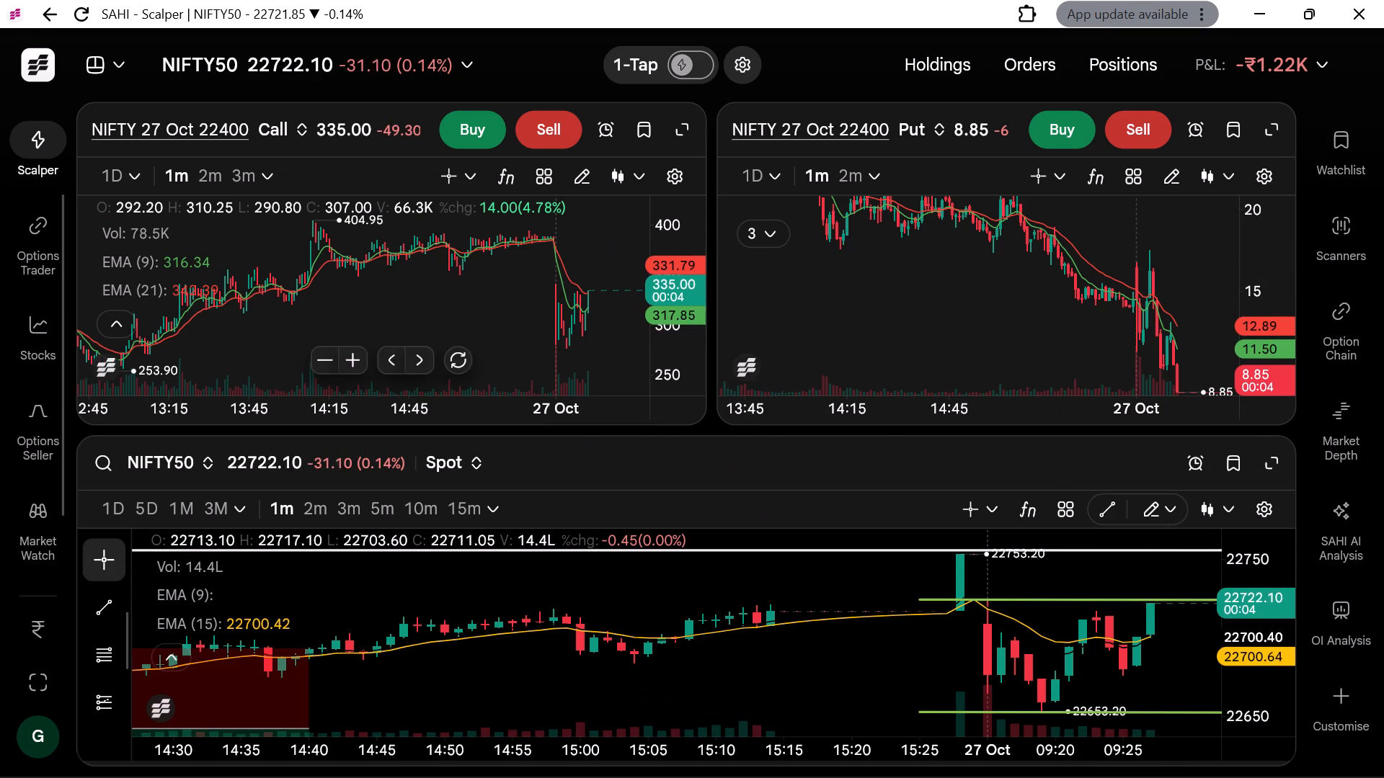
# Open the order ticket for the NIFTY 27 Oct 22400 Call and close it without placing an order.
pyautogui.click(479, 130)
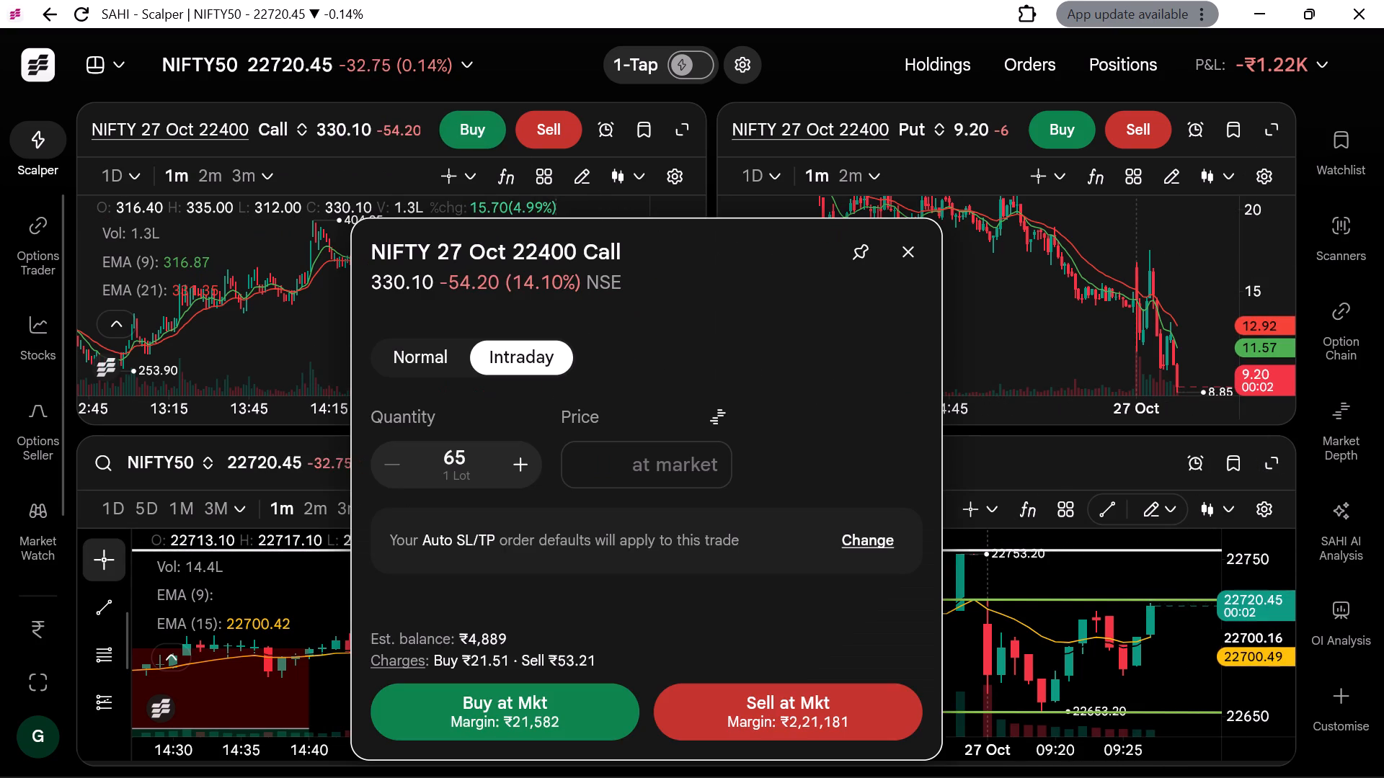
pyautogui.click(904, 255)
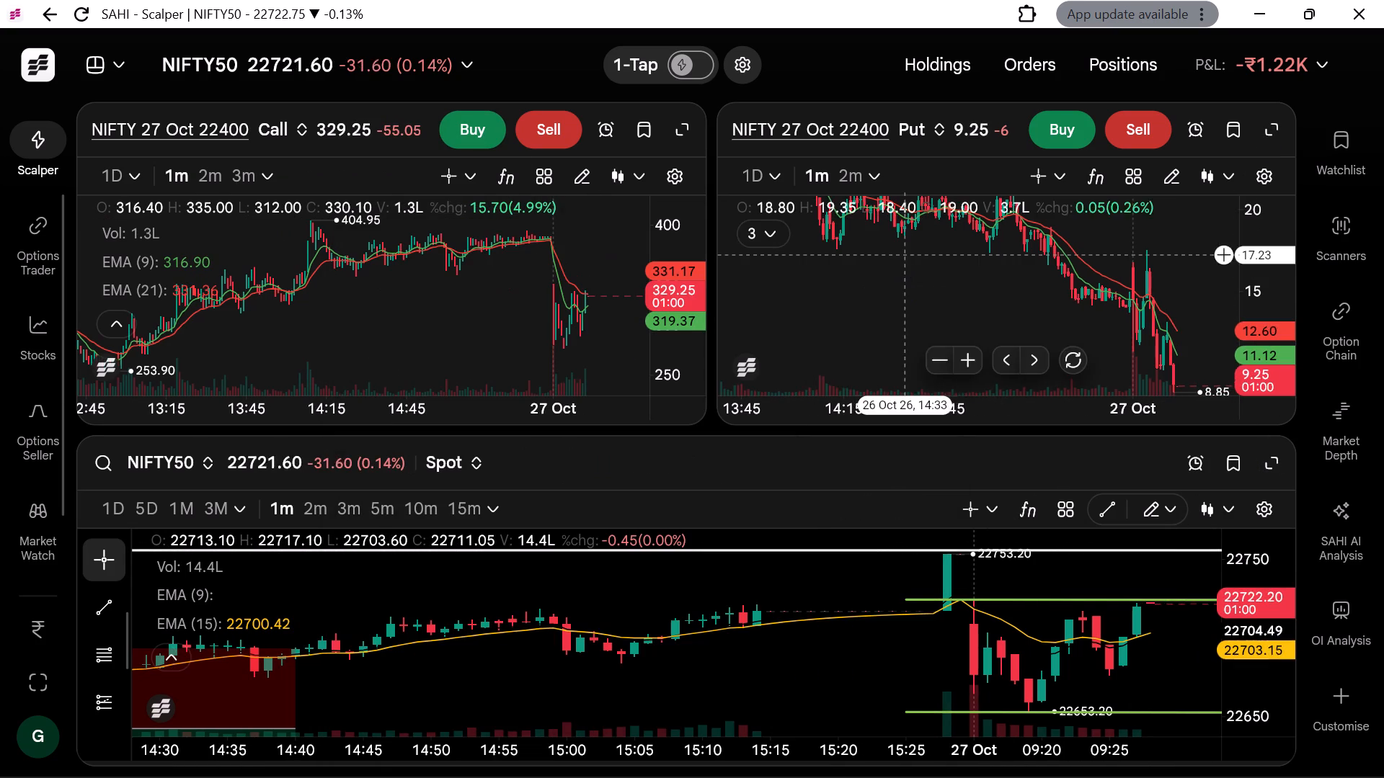
# Enlarge the NIFTY50 chart, examine its latest 1-minute candles against the green level lines, and restore the multi-chart layout.
pyautogui.click(1267, 464)
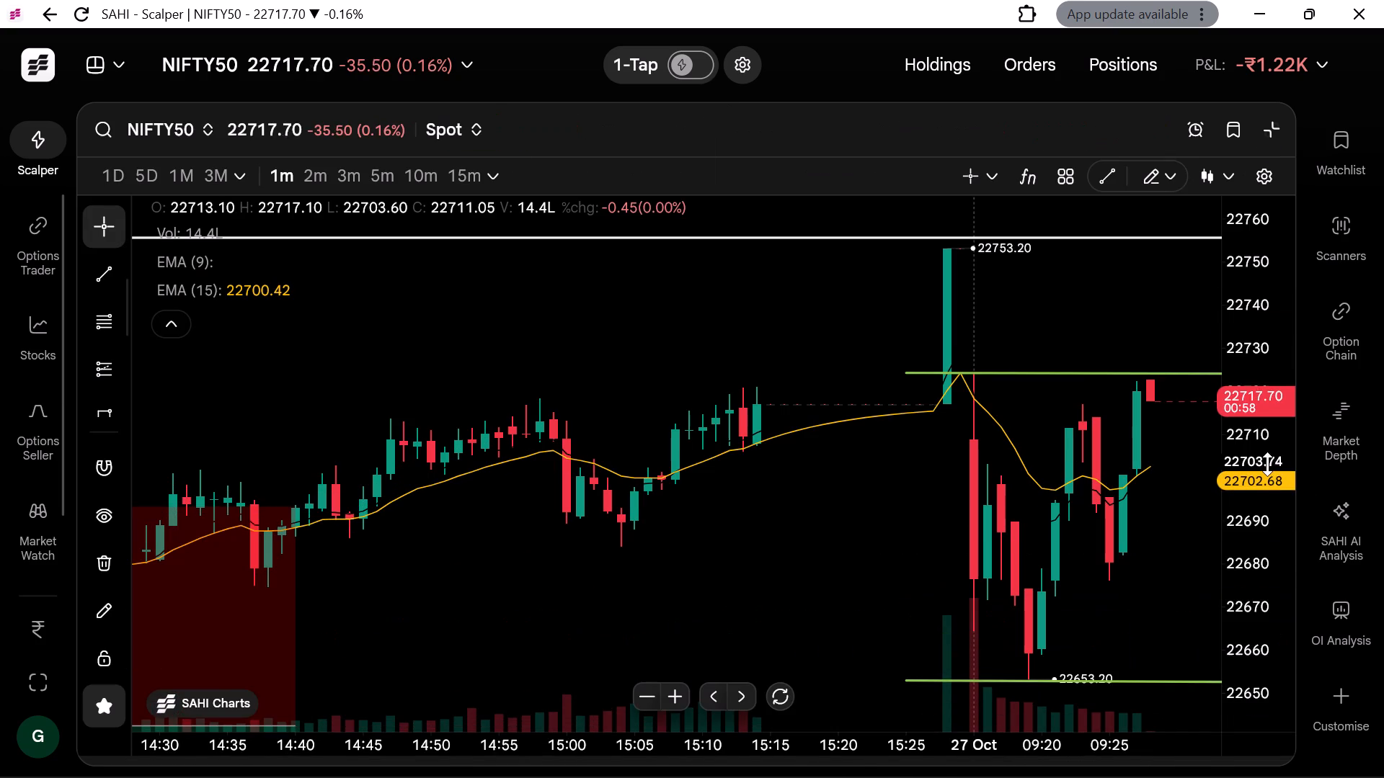
pyautogui.hscroll(-2, 1084, 541)
pyautogui.scroll(1, 1084, 541)
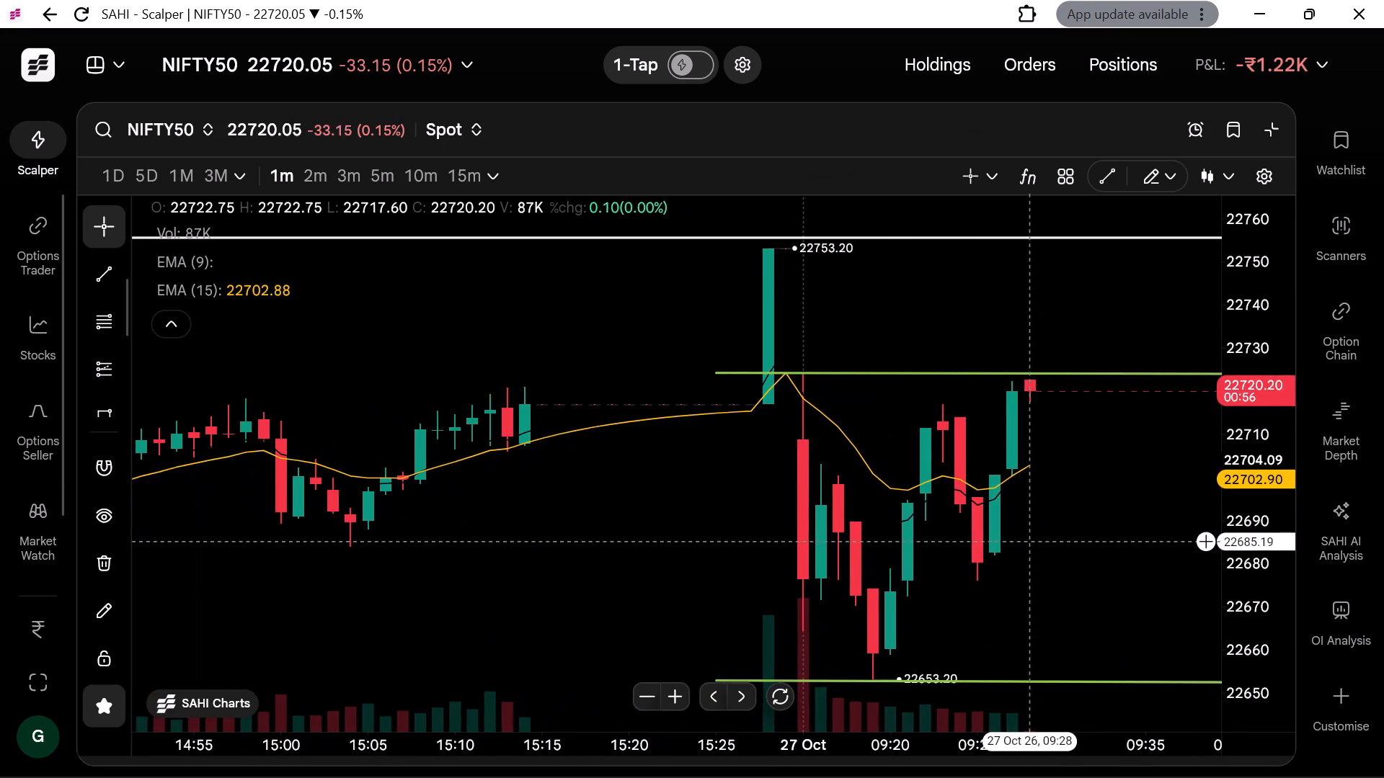
pyautogui.scroll(2, 1084, 541)
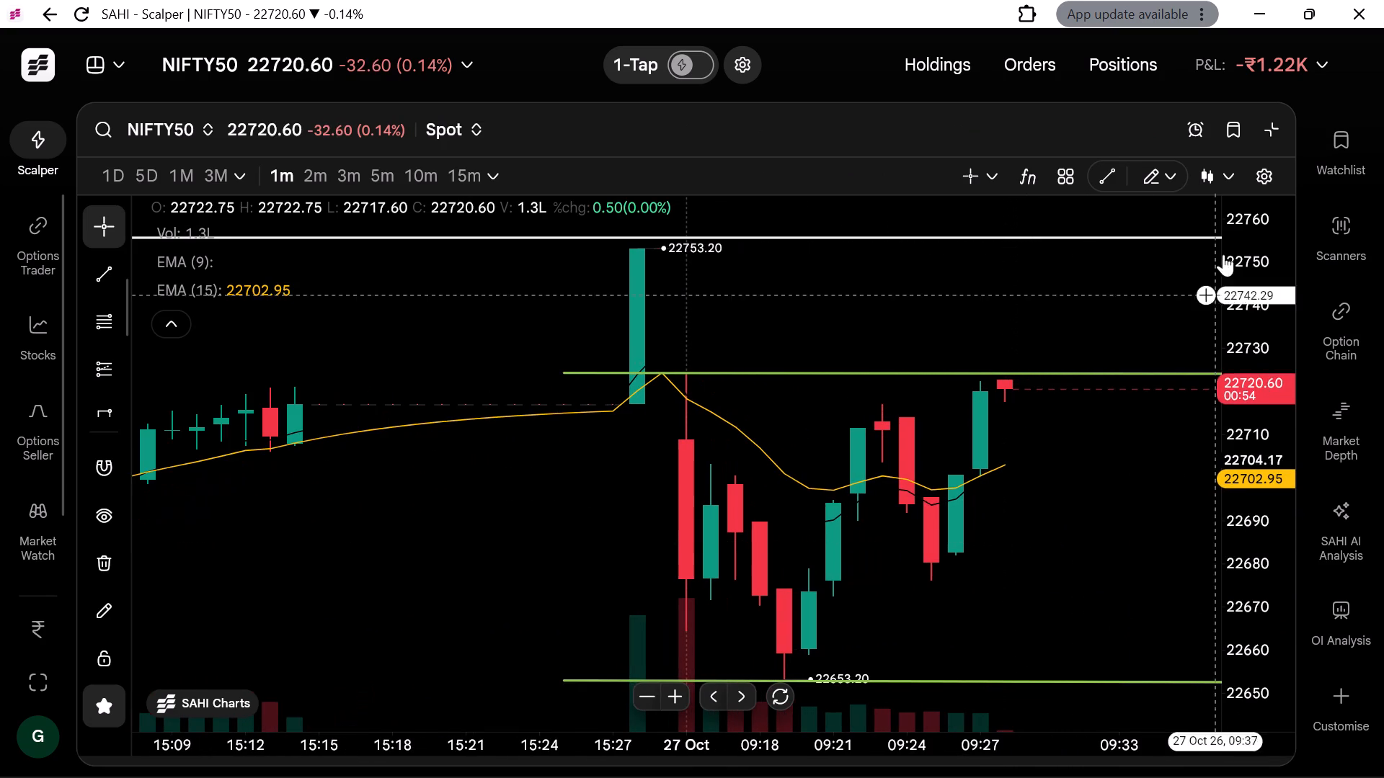
pyautogui.click(1264, 119)
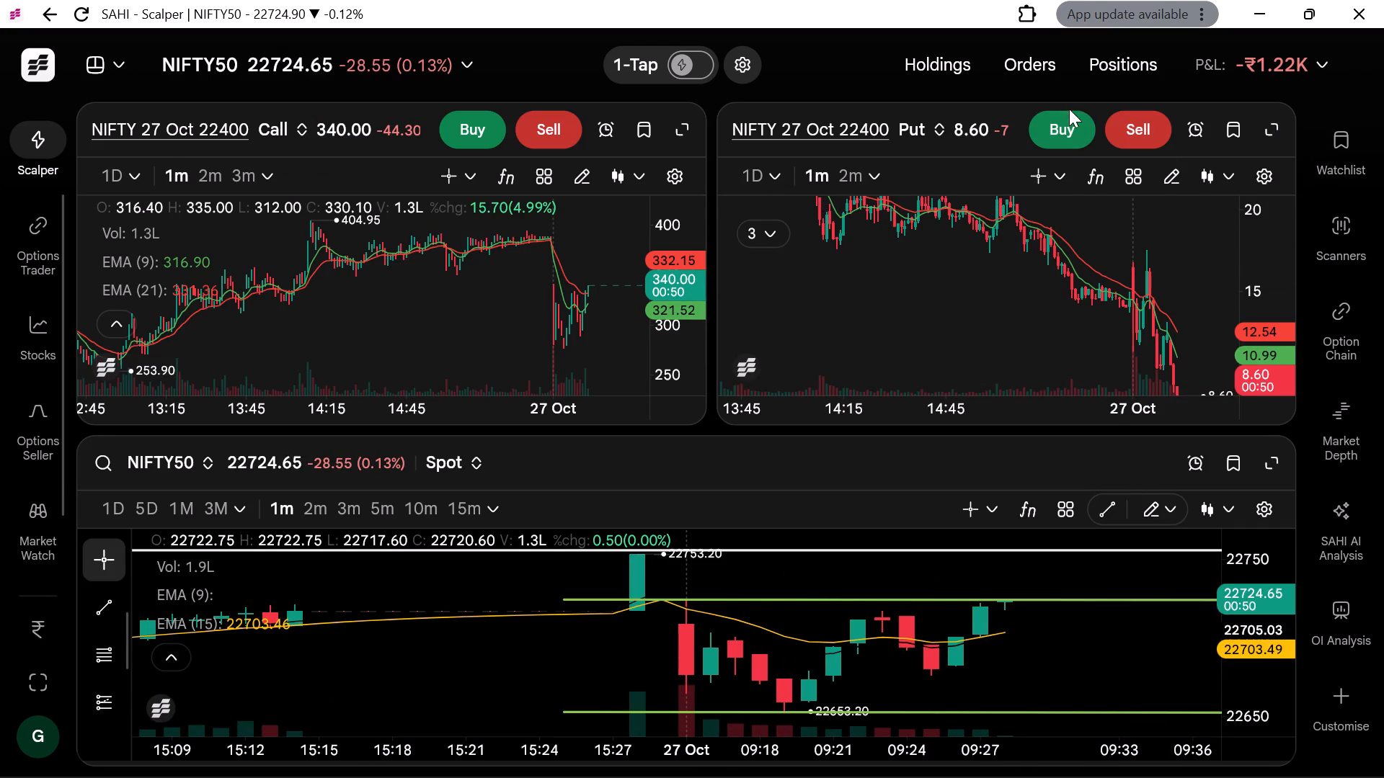
# With the 22400 Put order ticket open, study the enlarged NIFTY50 chart on 1-minute and 5-minute candles, and close the ticket without ordering.
pyautogui.click(1066, 127)
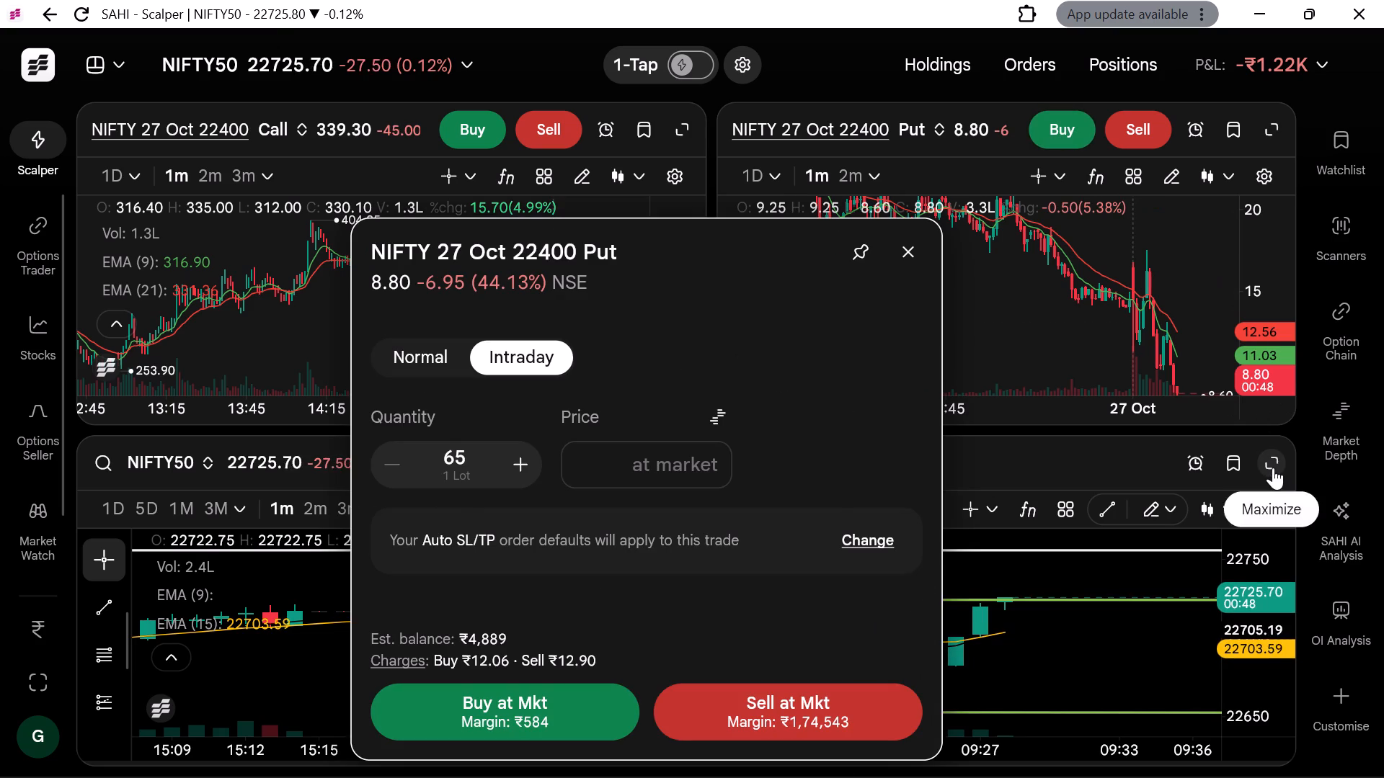
pyautogui.click(1273, 468)
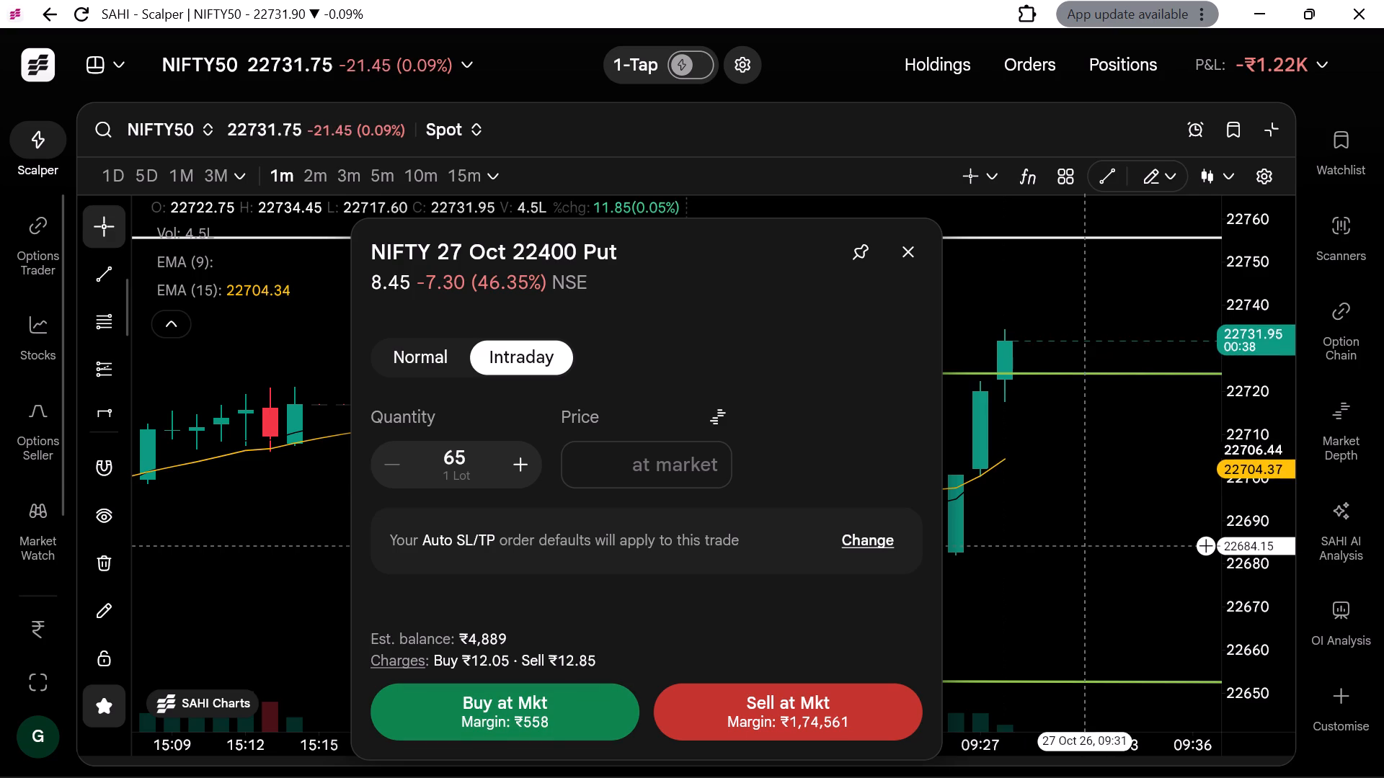
pyautogui.scroll(-1, 1085, 546)
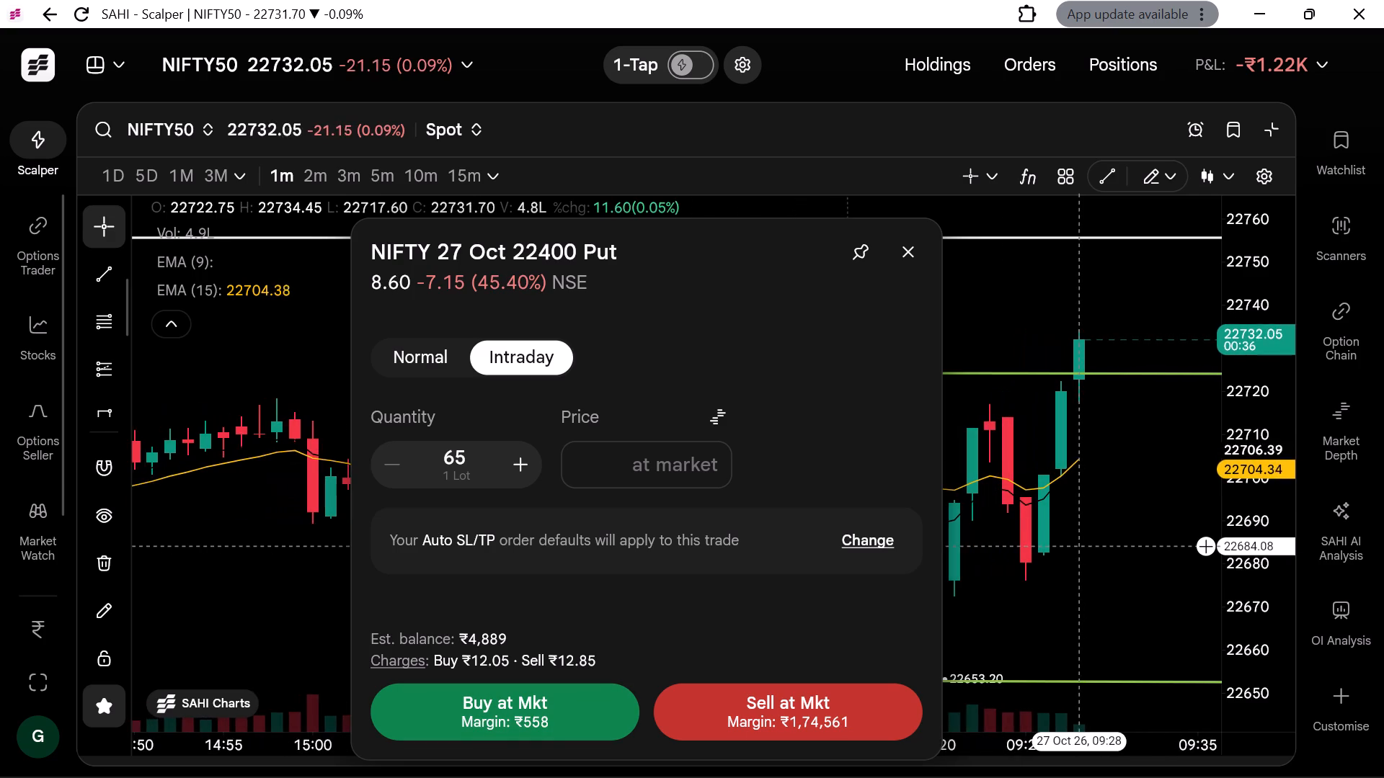
pyautogui.scroll(-1, 1085, 546)
pyautogui.hscroll(1, 1085, 546)
pyautogui.hscroll(-1, 1085, 546)
pyautogui.scroll(-1, 1085, 546)
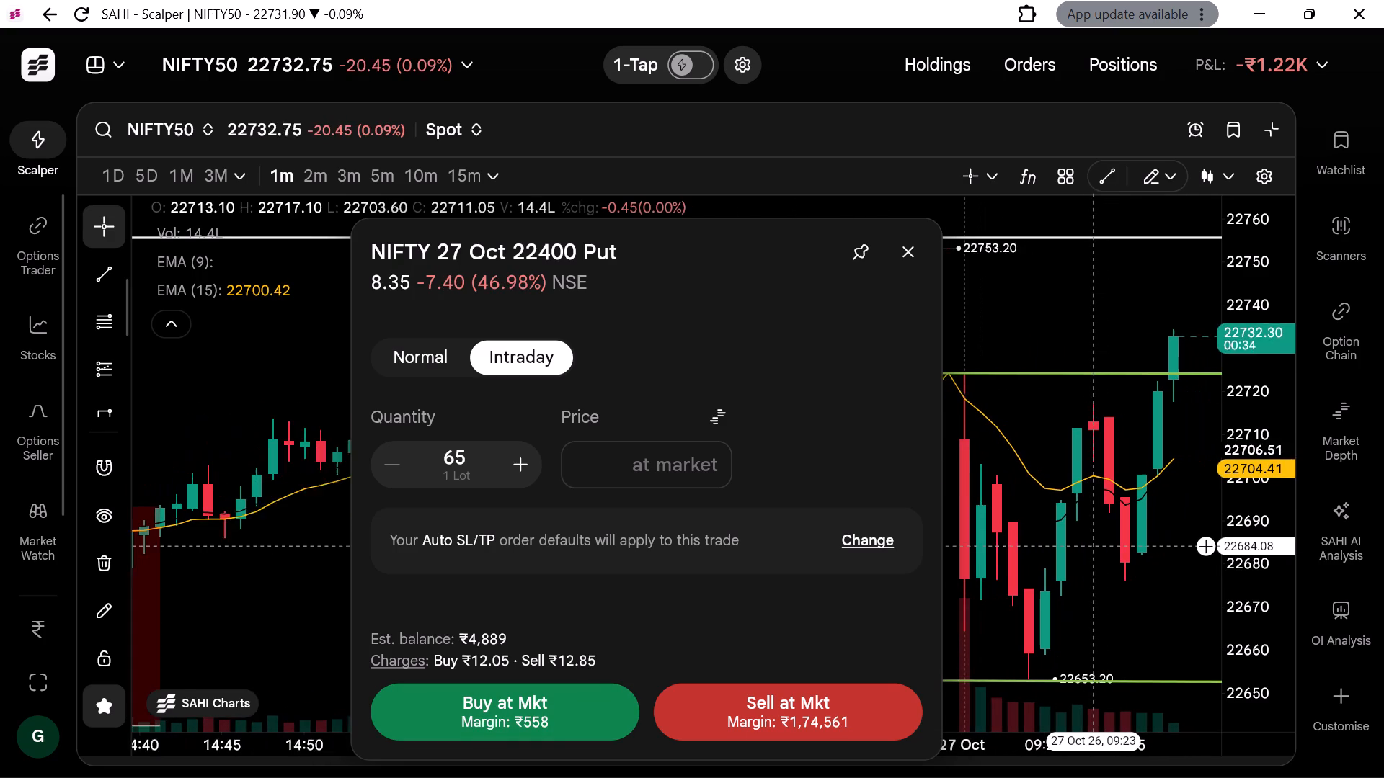
pyautogui.scroll(-1, 1085, 546)
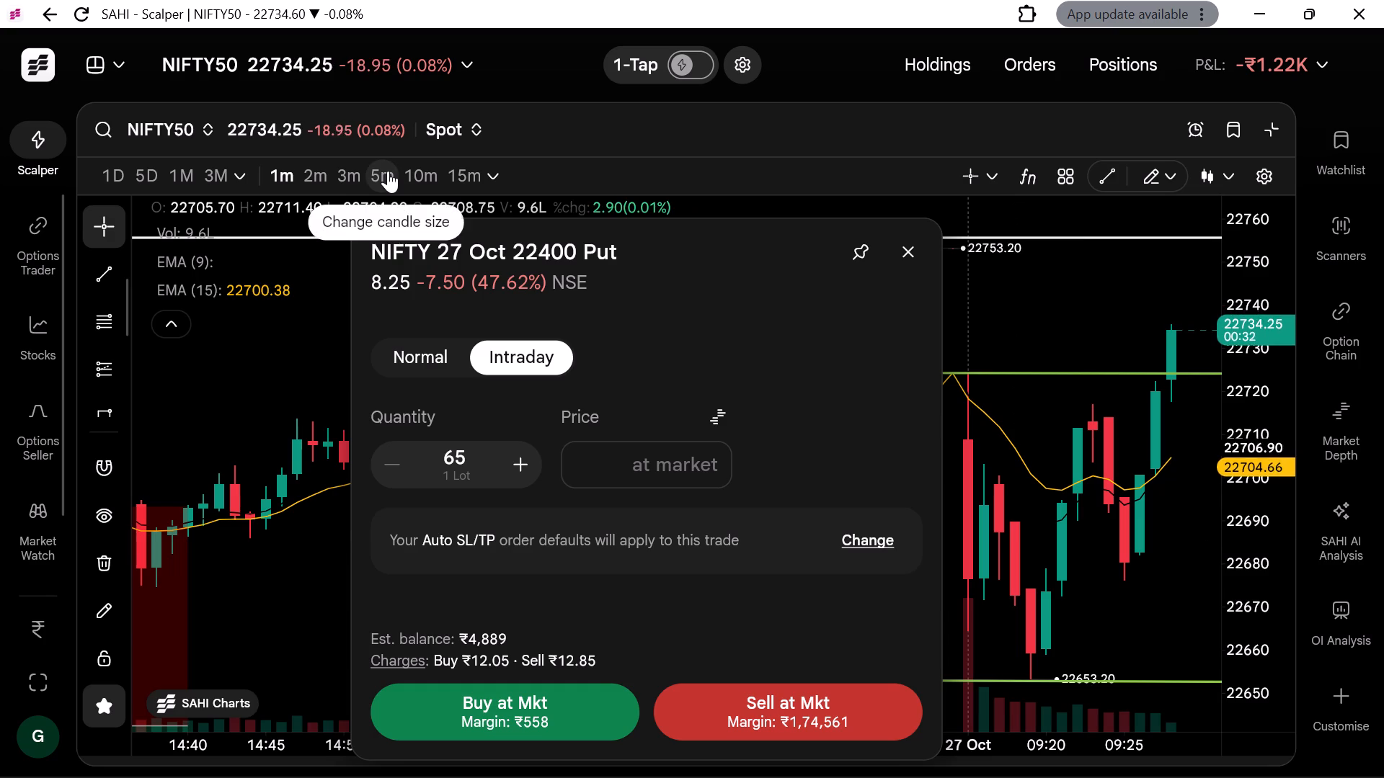
pyautogui.click(388, 171)
pyautogui.hscroll(-1, 1027, 355)
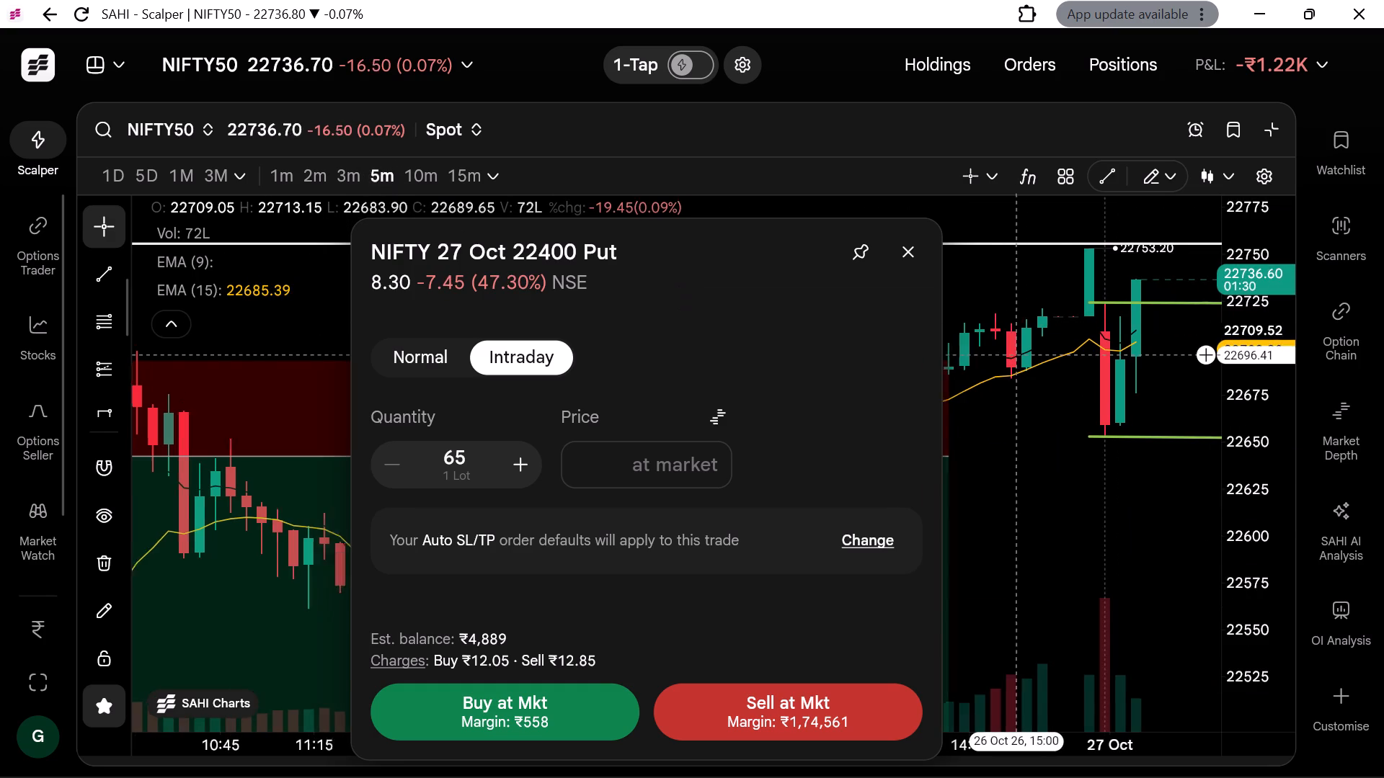
pyautogui.hscroll(-1, 1027, 355)
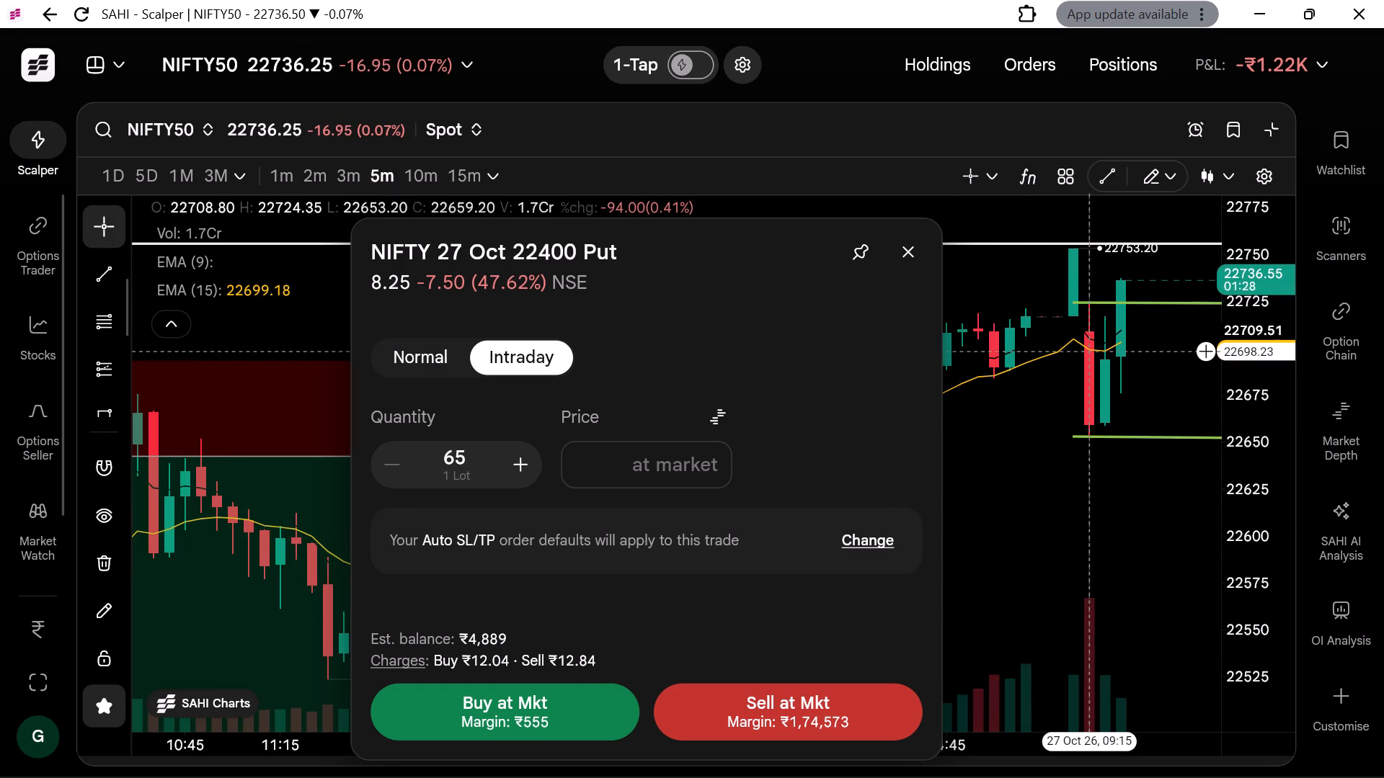
pyautogui.click(908, 252)
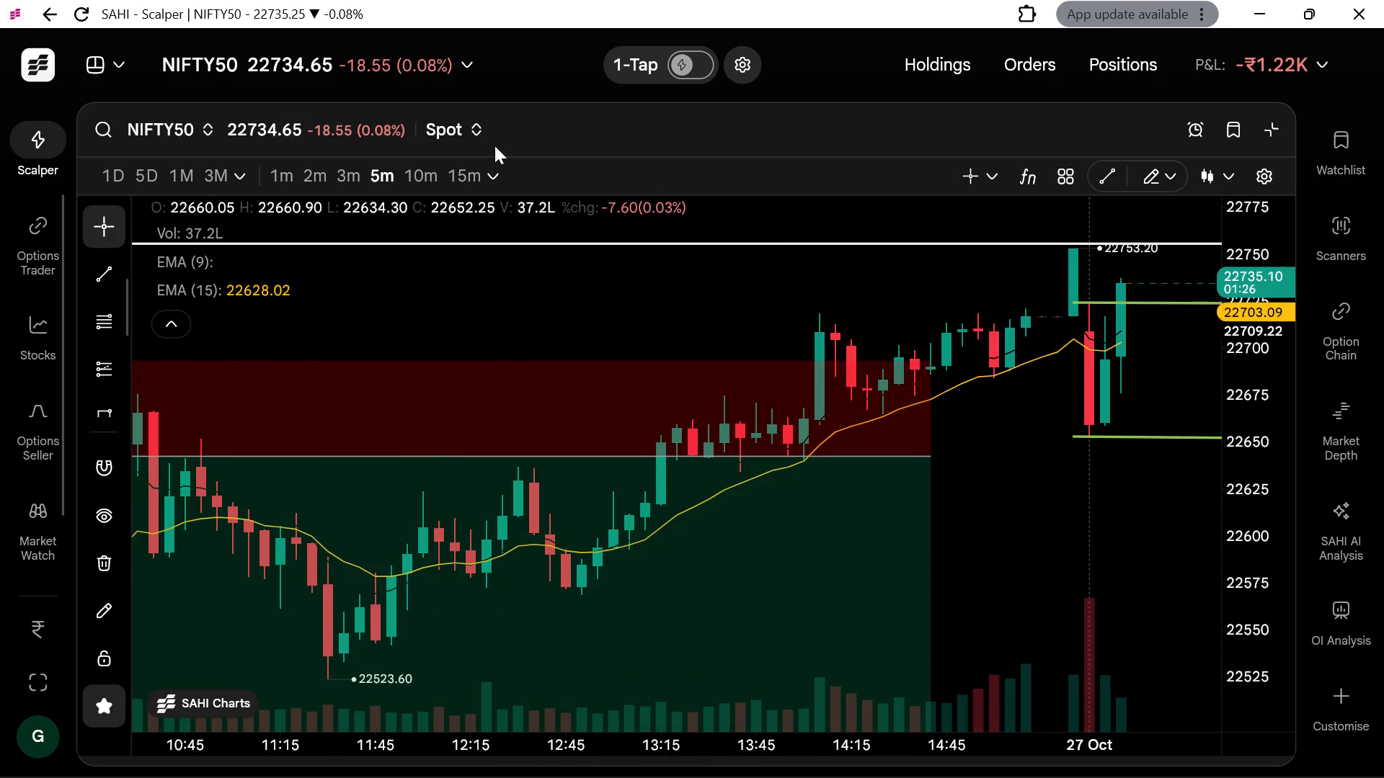
# Switch the enlarged index chart to SENSEX, check its 5-minute candles, and set the candle size to 1 minute.
pyautogui.click(107, 132)
pyautogui.write('se')
pyautogui.click(130, 394)
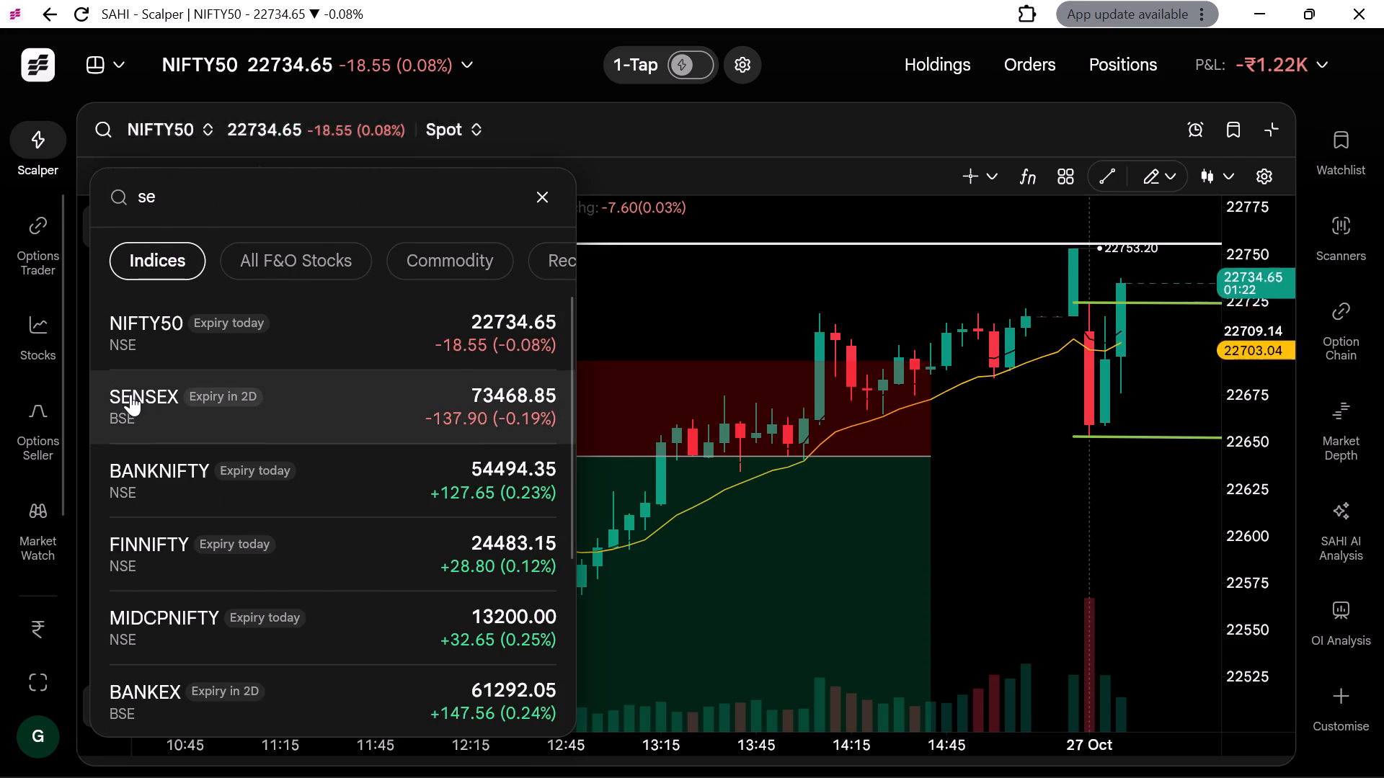
pyautogui.hscroll(-2, 727, 442)
pyautogui.scroll(-1, 727, 442)
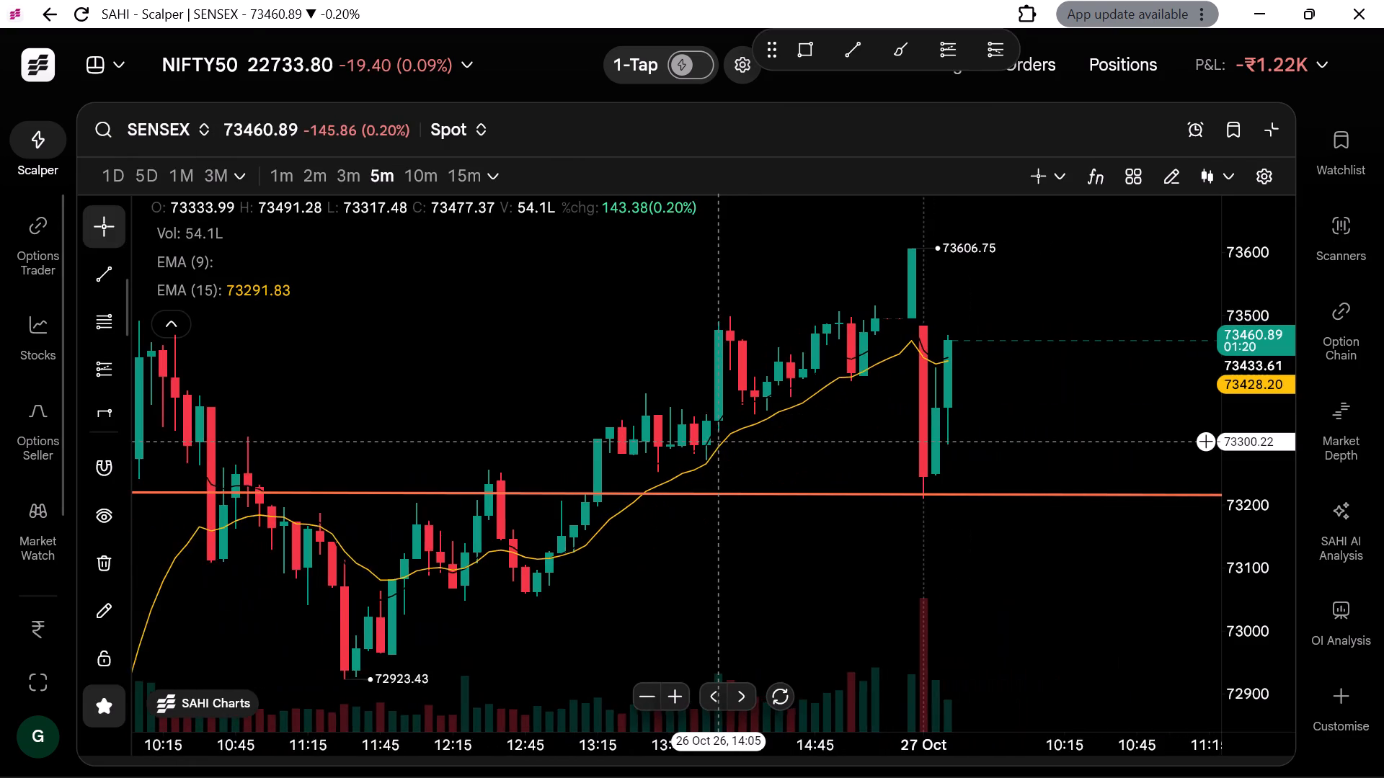
pyautogui.scroll(1, 727, 442)
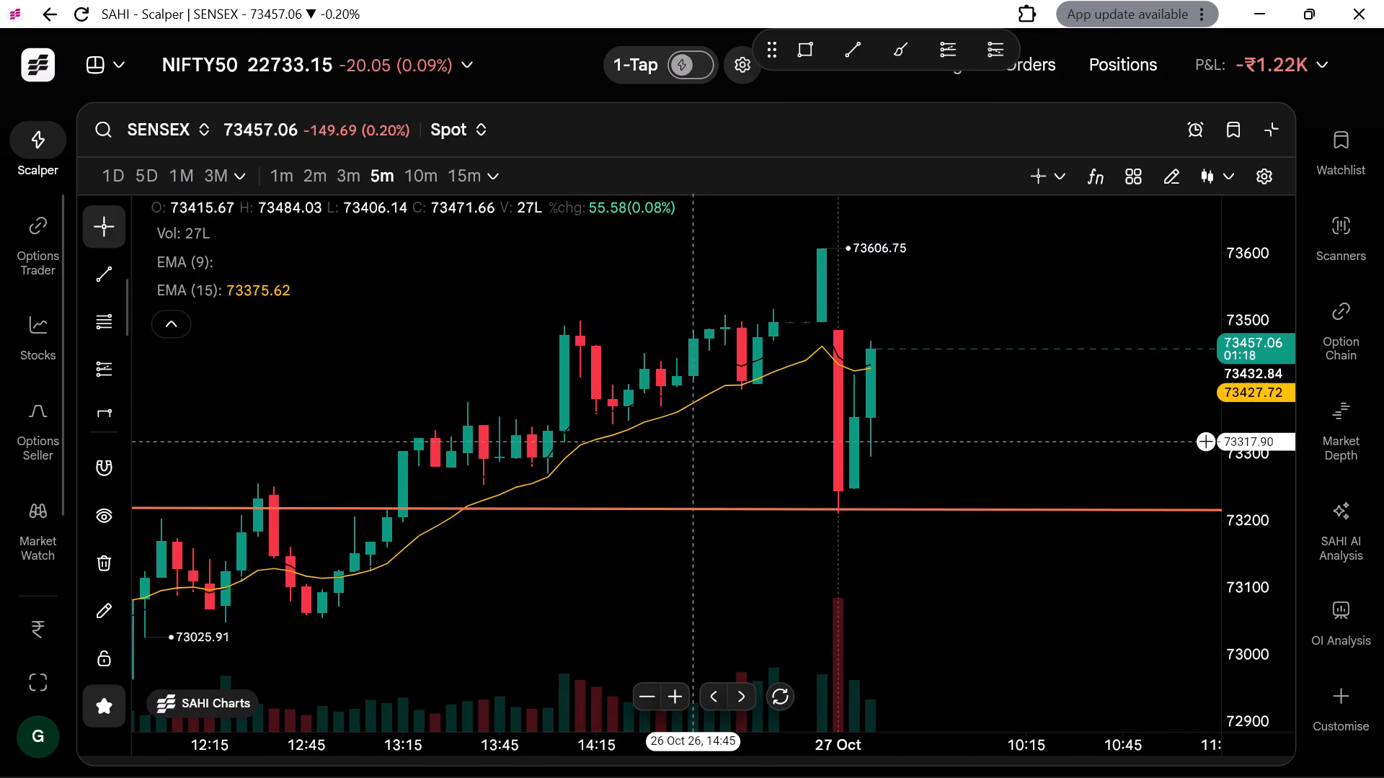
pyautogui.click(283, 189)
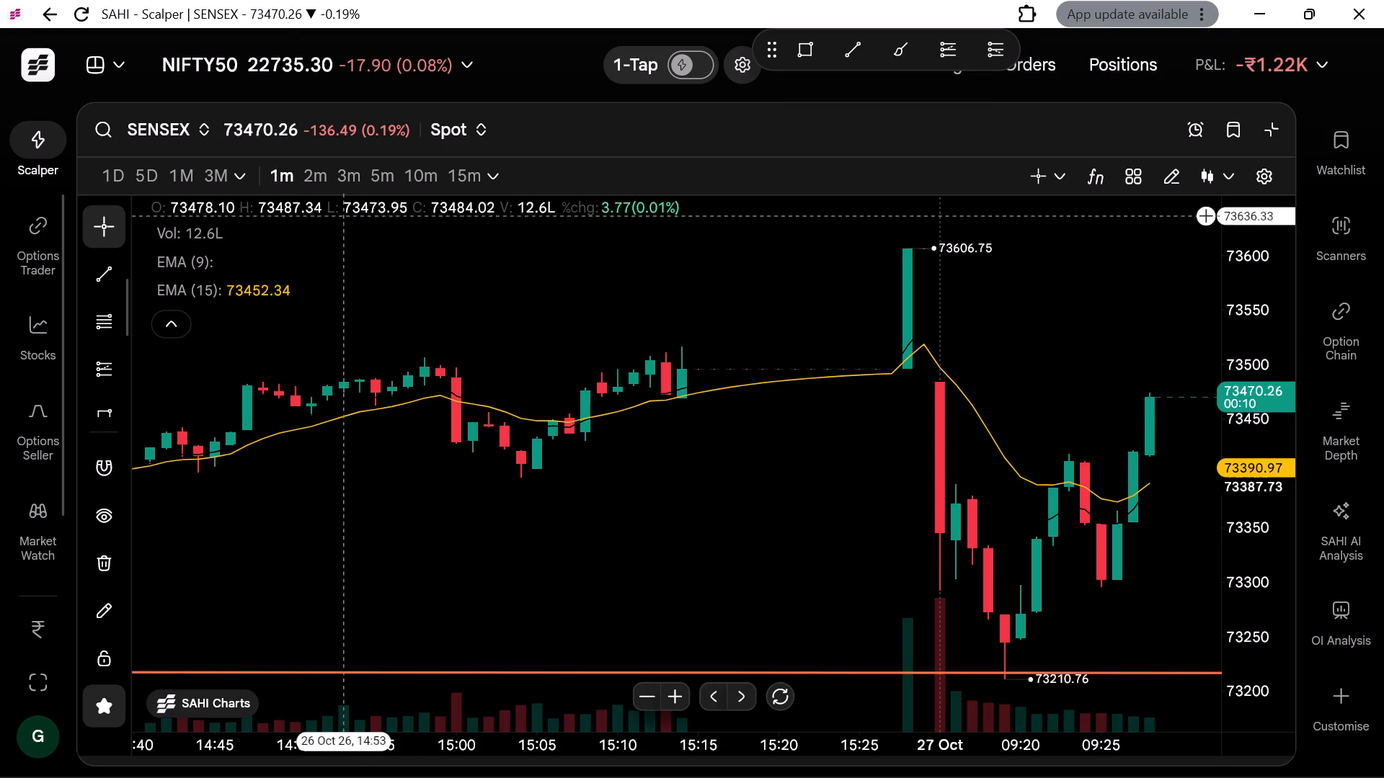
pyautogui.hscroll(-2, 595, 419)
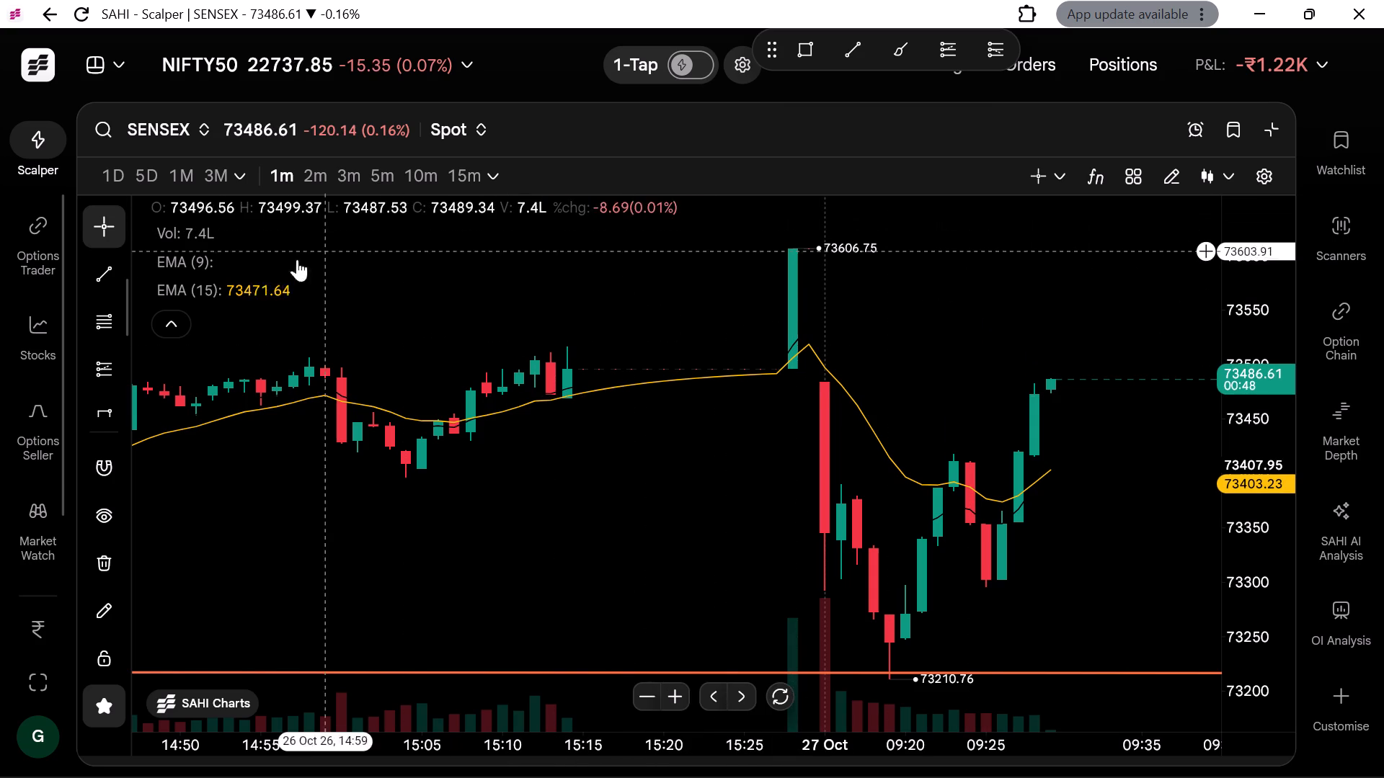
# Set the 9-period EMA line on the SENSEX chart to light blue, after trying yellow and orange.
pyautogui.click(276, 258)
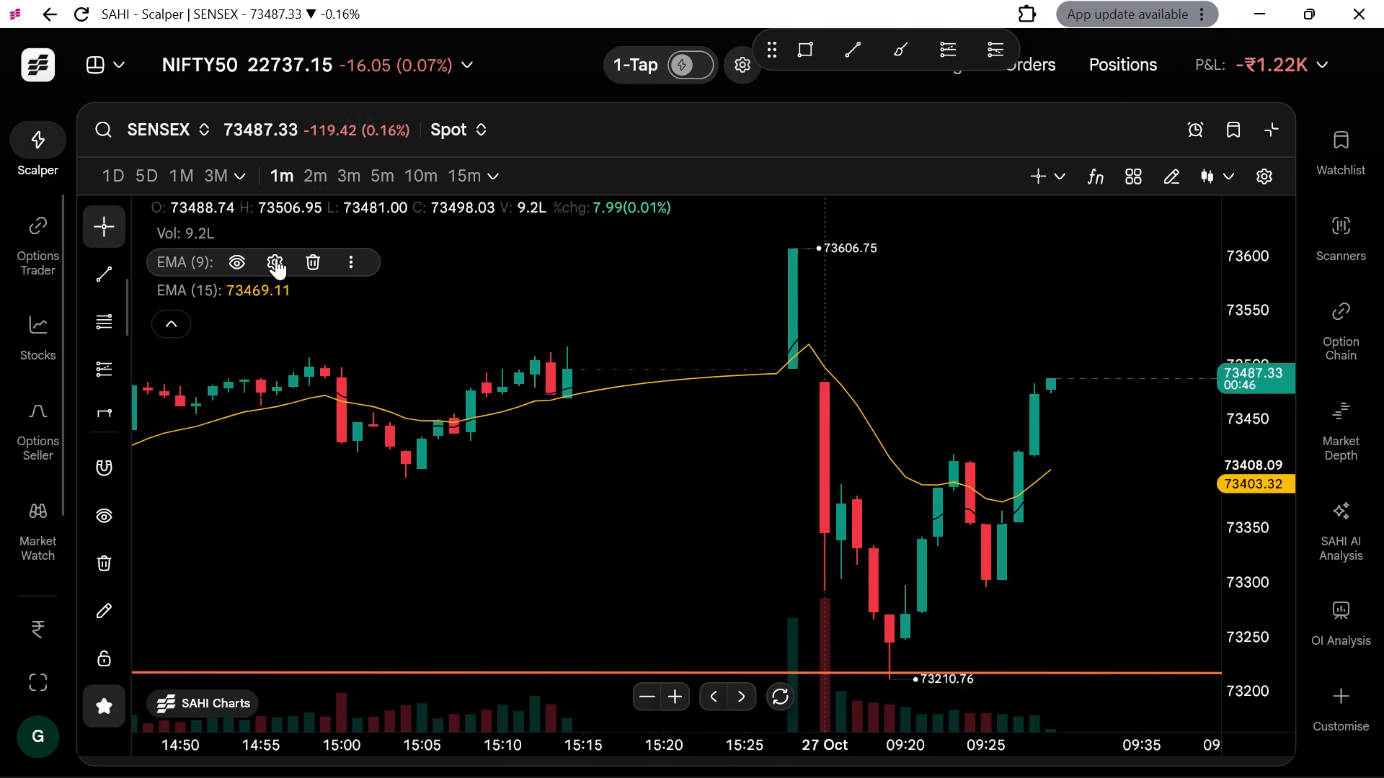
pyautogui.click(398, 179)
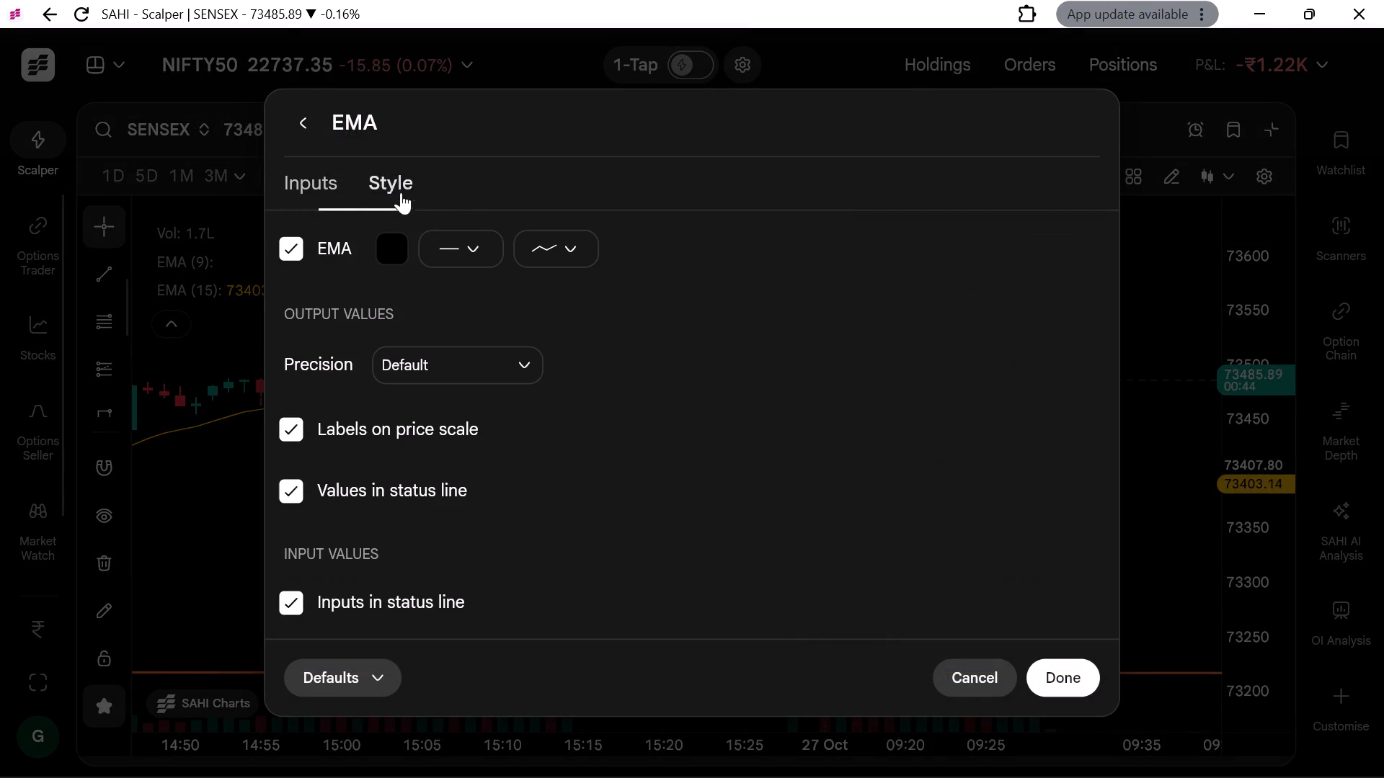
pyautogui.click(388, 244)
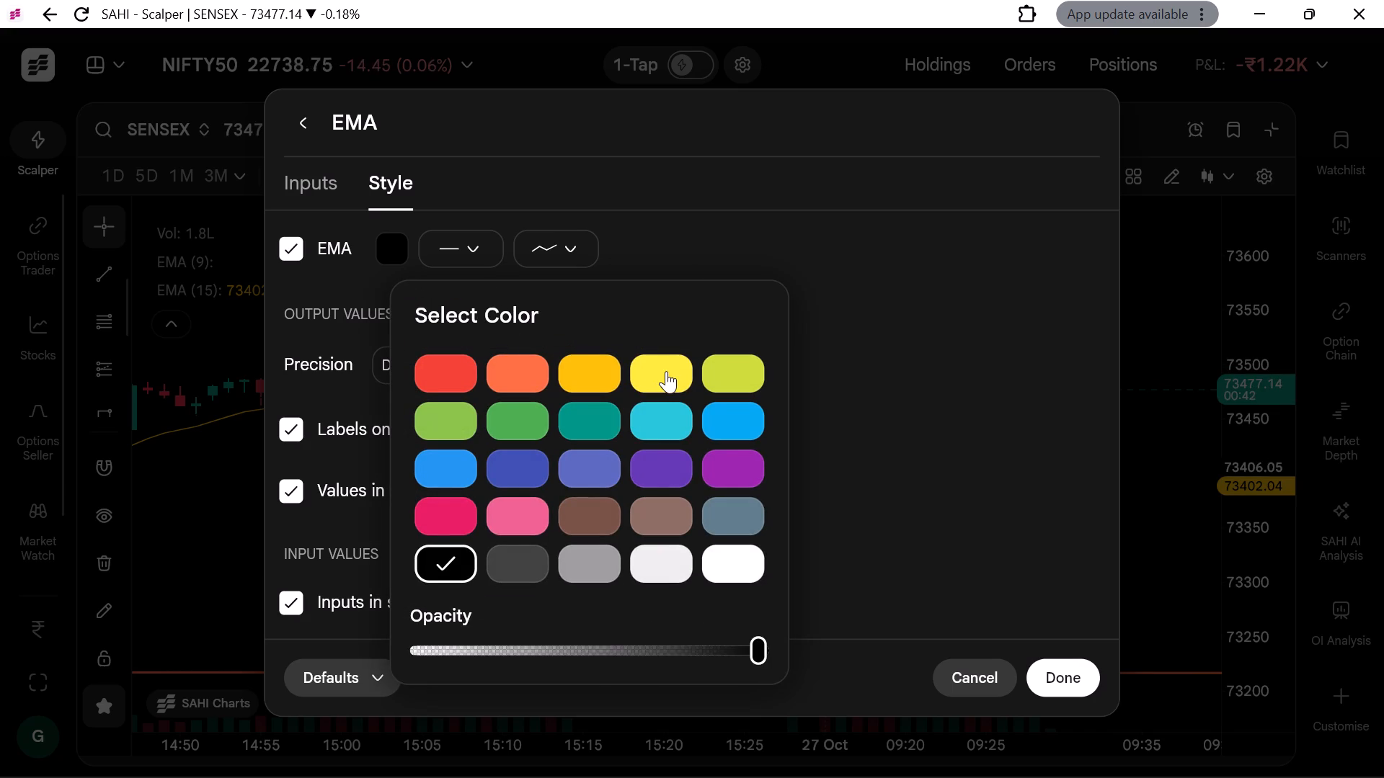
pyautogui.click(667, 372)
pyautogui.click(1060, 669)
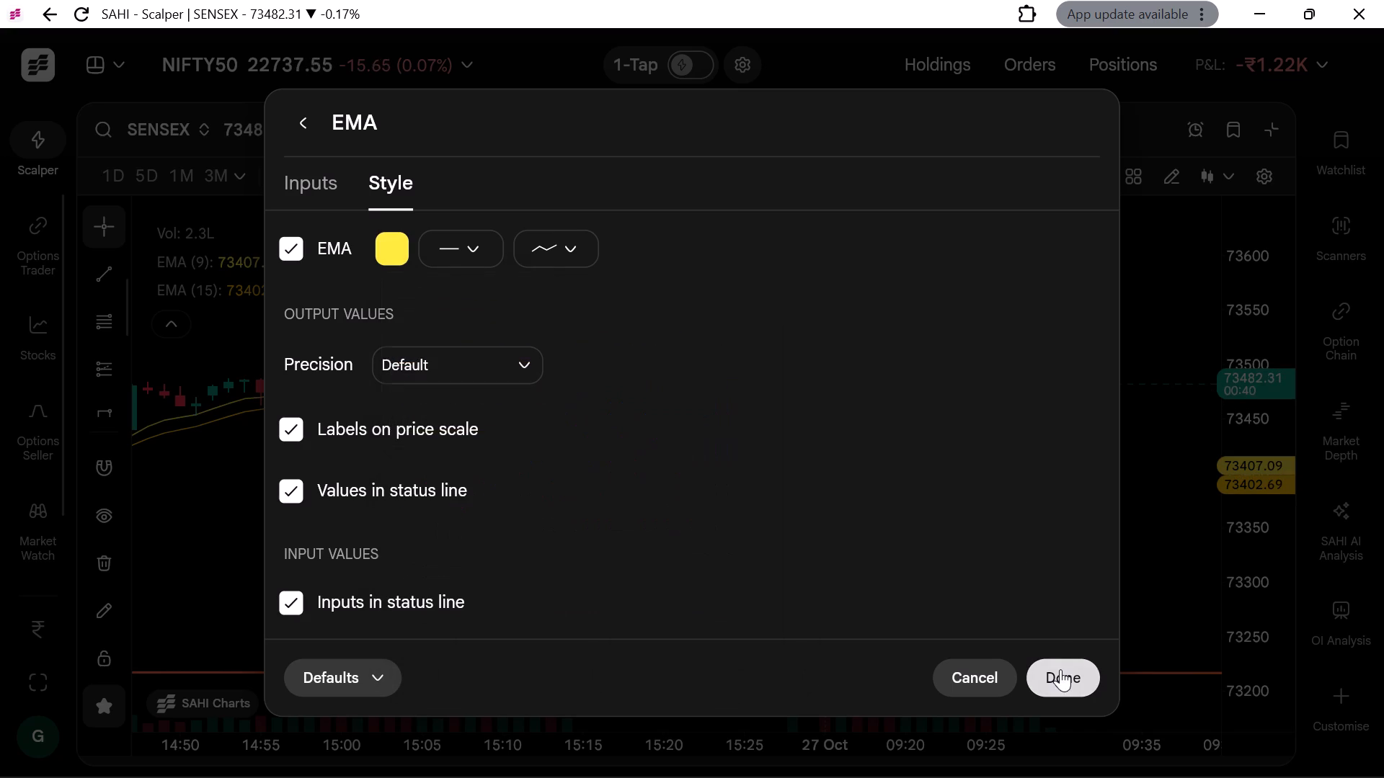
pyautogui.click(392, 243)
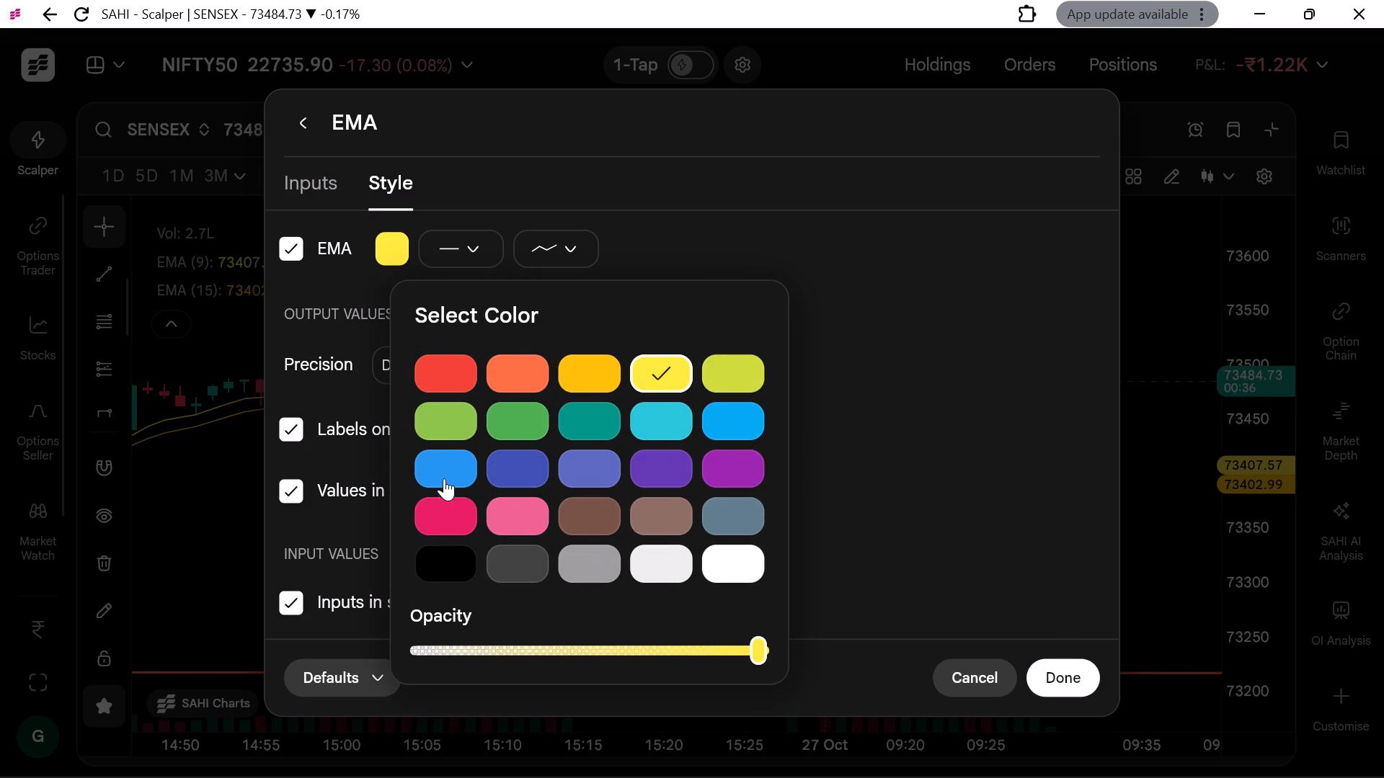
pyautogui.click(510, 377)
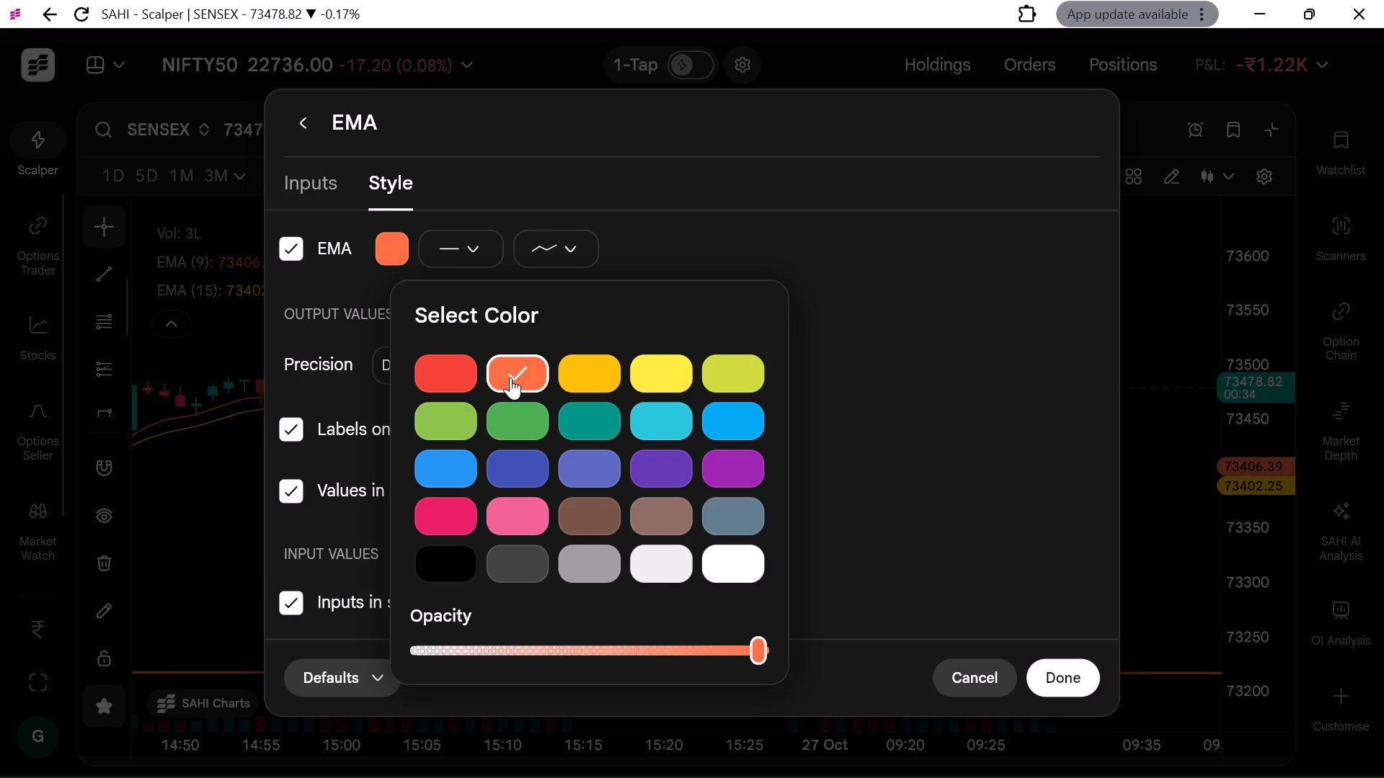
pyautogui.click(729, 413)
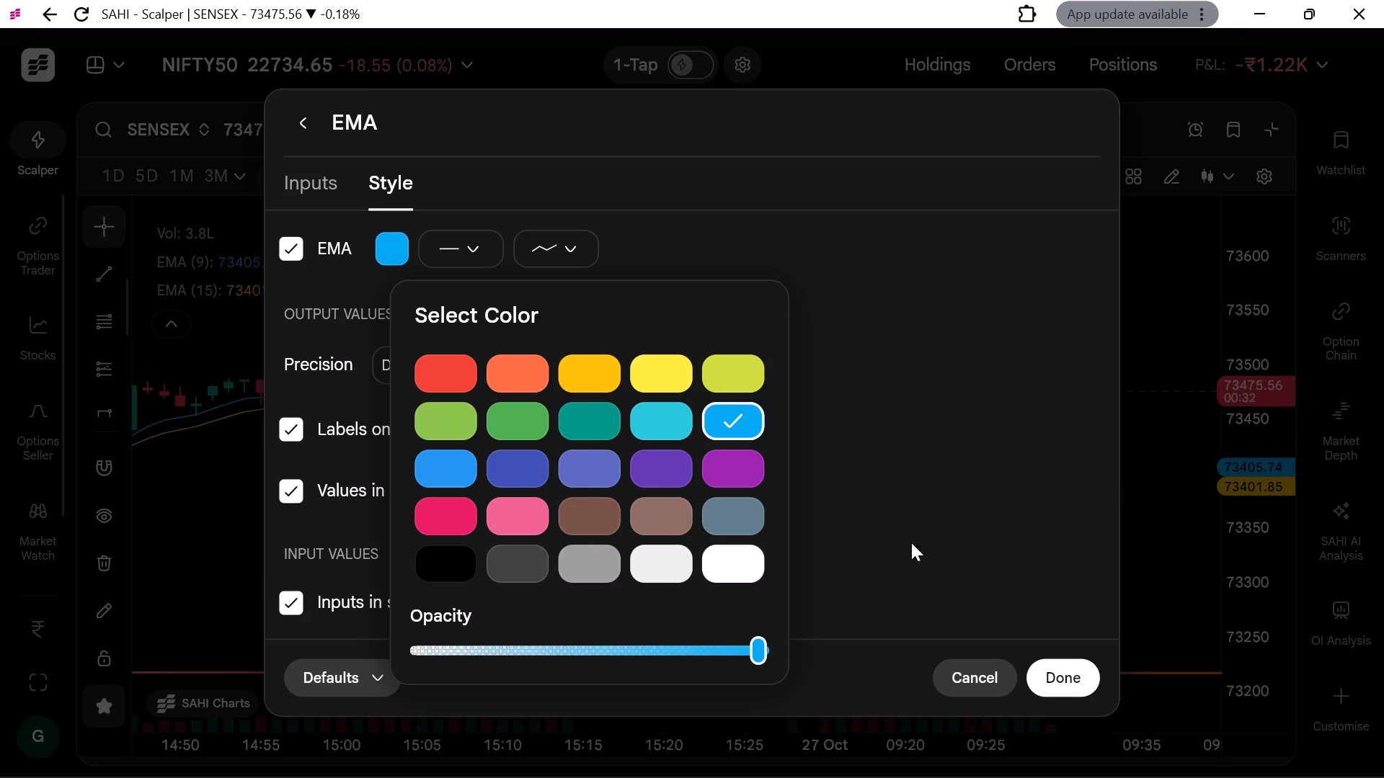
pyautogui.click(1059, 687)
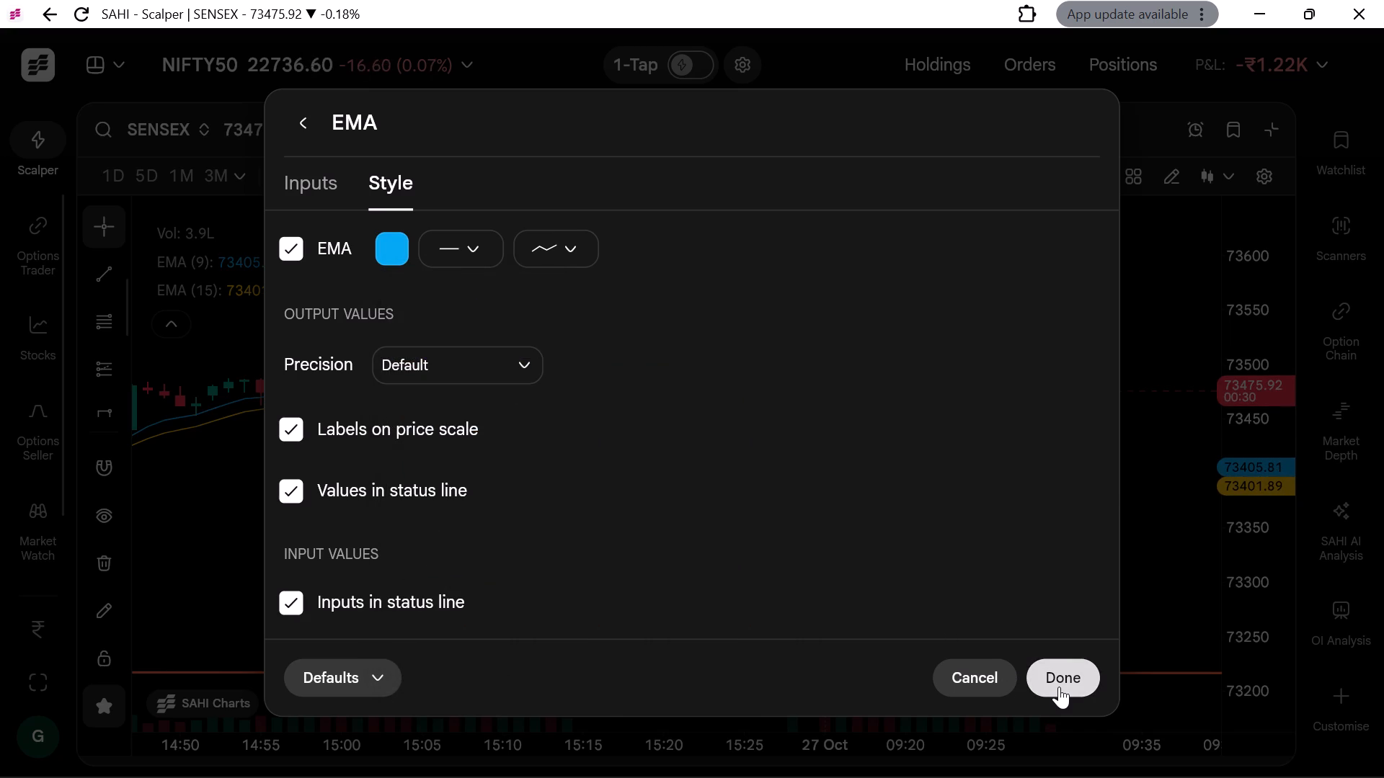
pyautogui.click(1059, 687)
pyautogui.click(1096, 504)
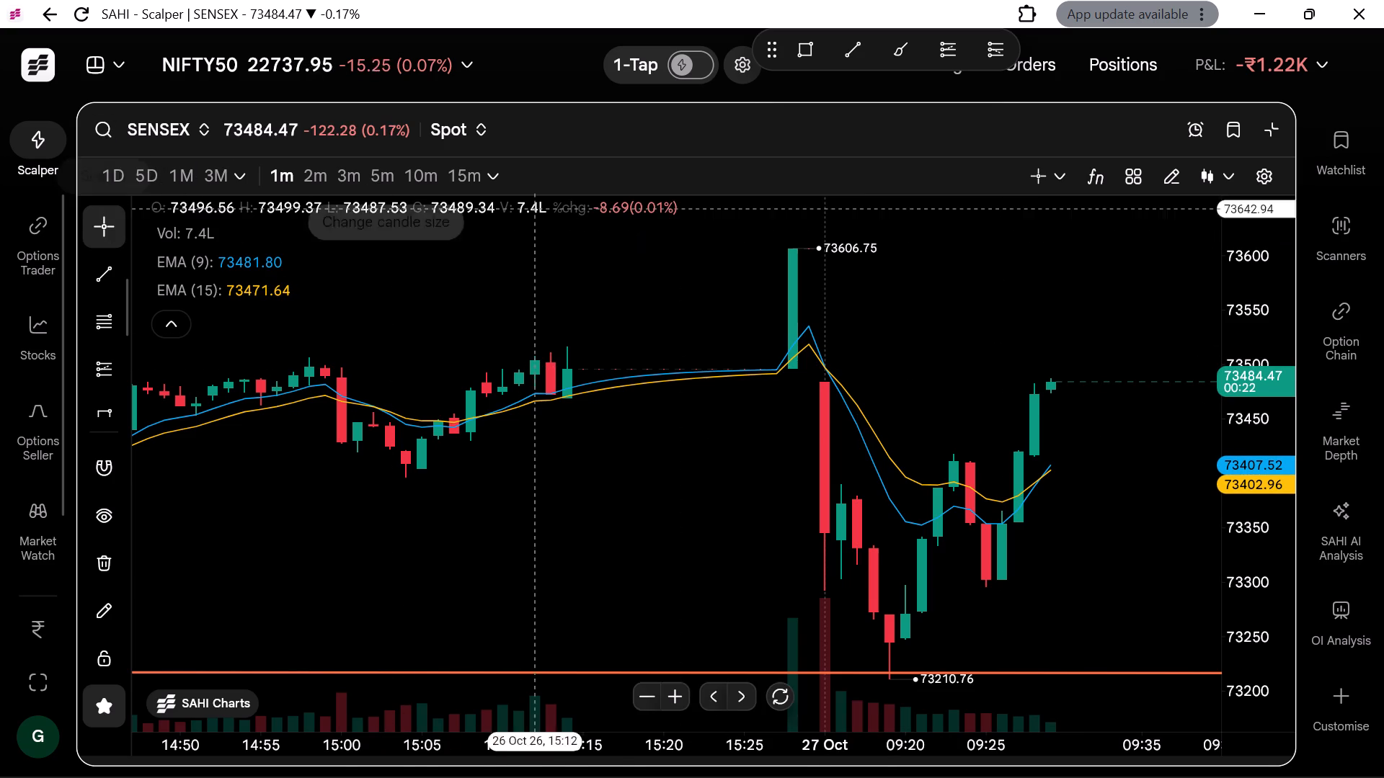
# Restore the multi-chart layout, check the order tickets for the SENSEX 29 Oct 73400 Call and Put, and close without ordering.
pyautogui.click(1260, 129)
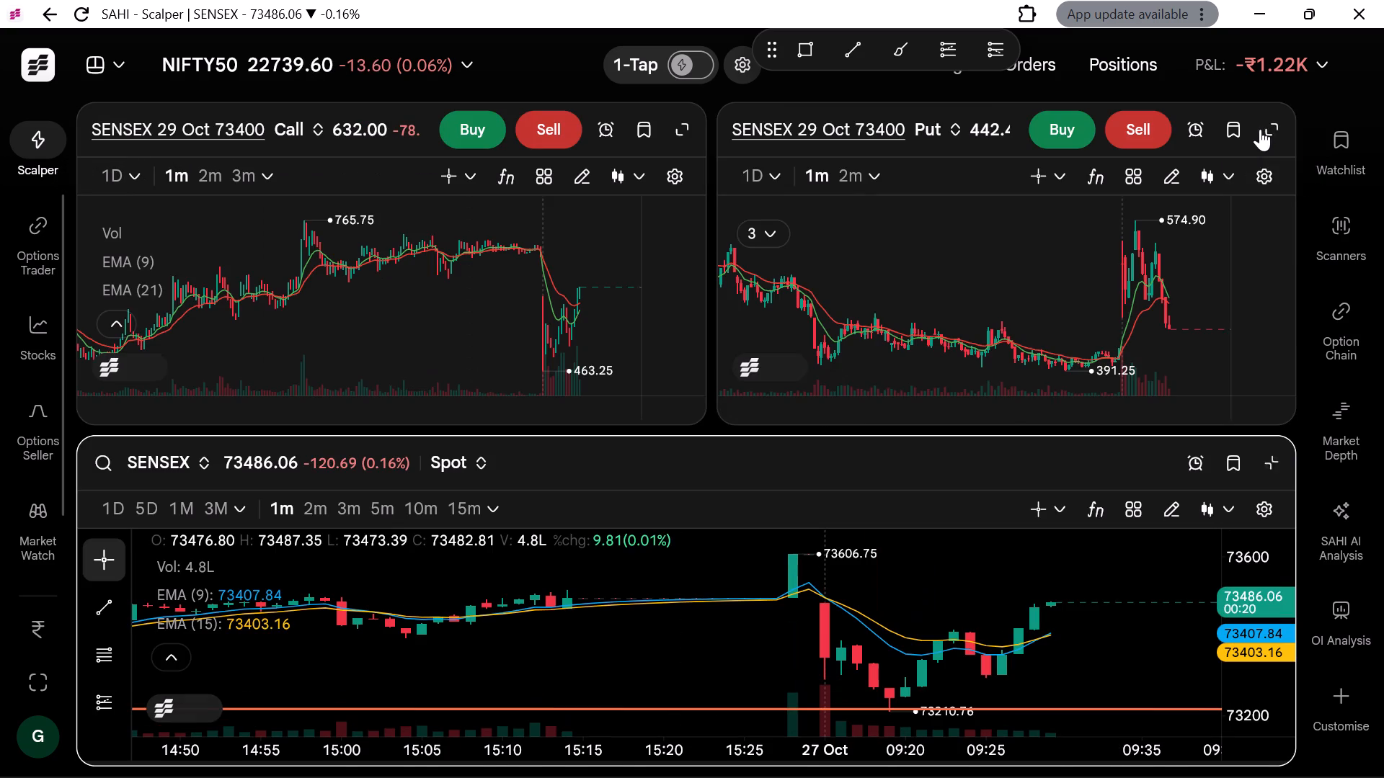
pyautogui.click(469, 127)
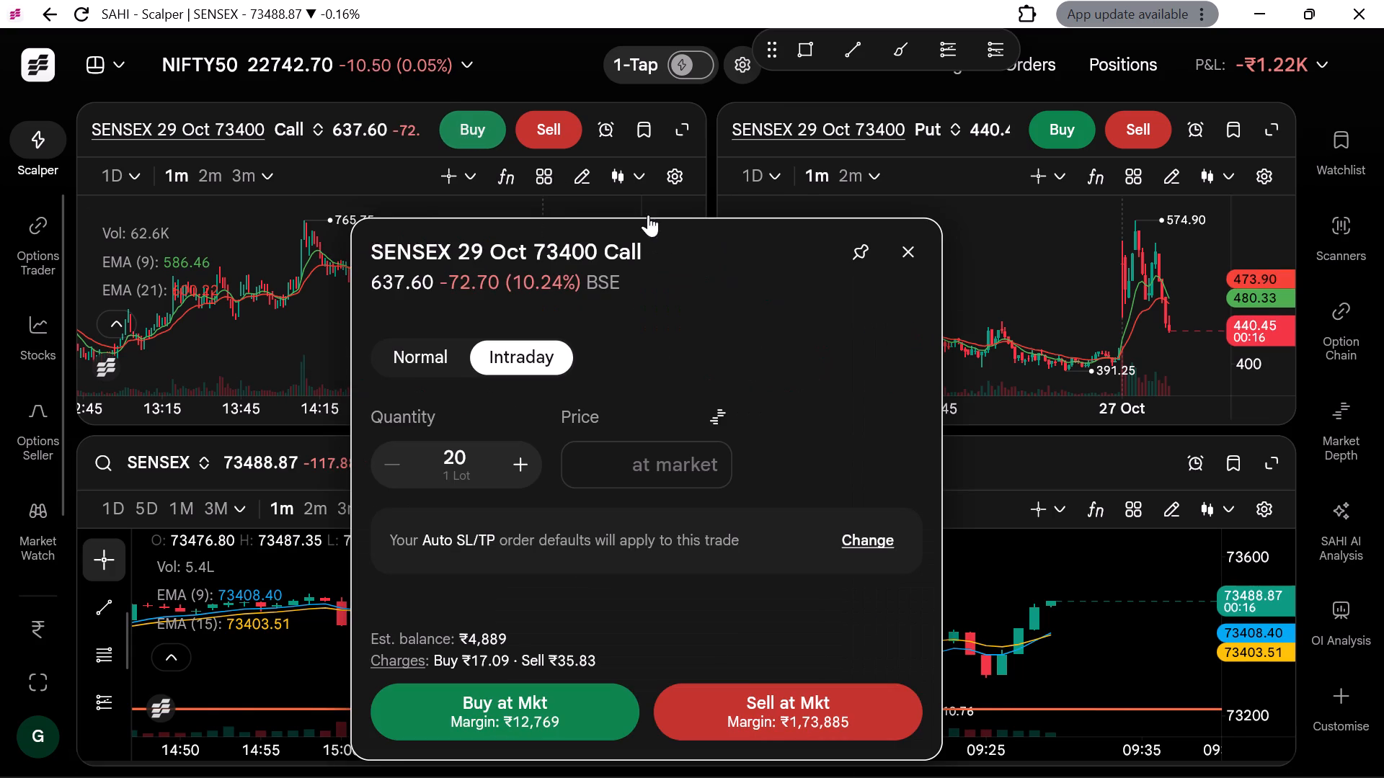
pyautogui.click(1057, 135)
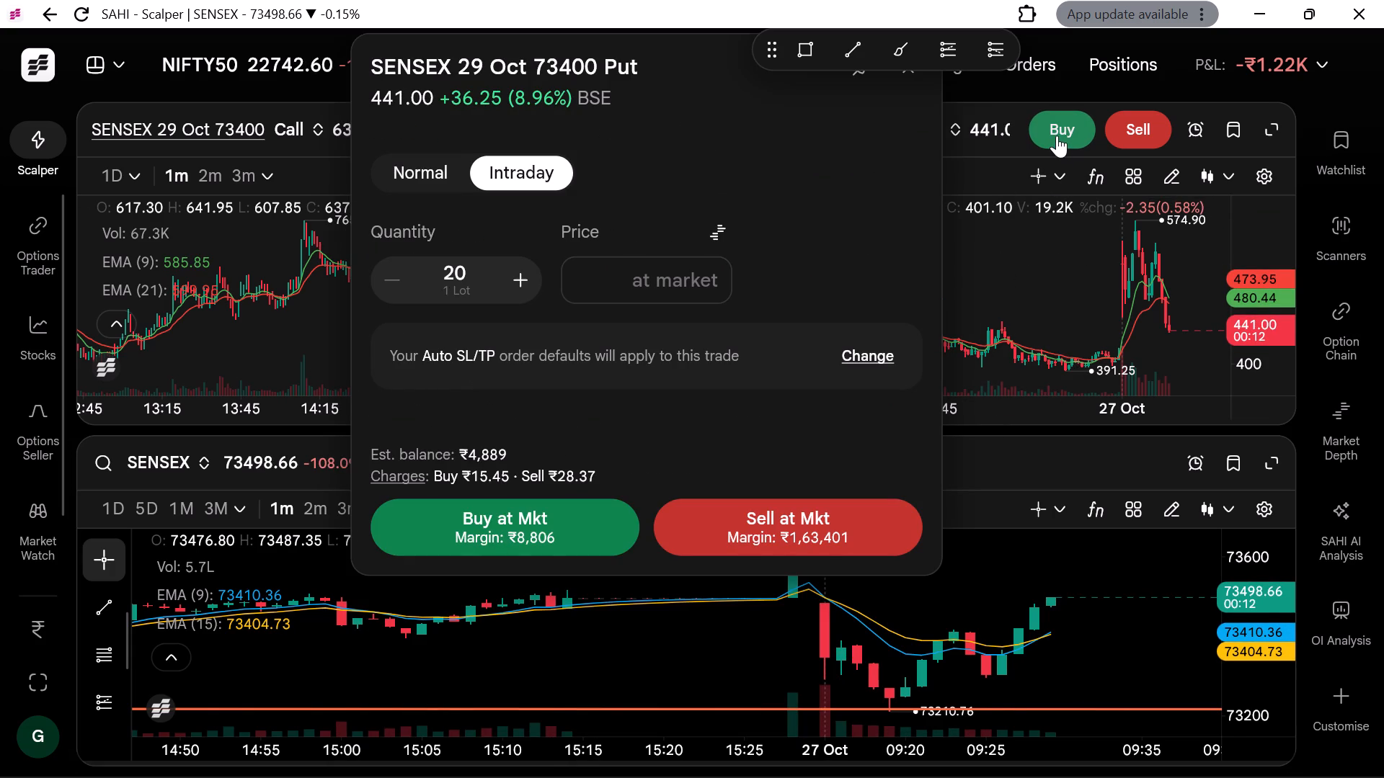
pyautogui.click(909, 73)
# Switch the index chart to NIFTY50 and enlarge it to examine the latest 1-minute candles against the EMAs and level lines.
pyautogui.click(92, 460)
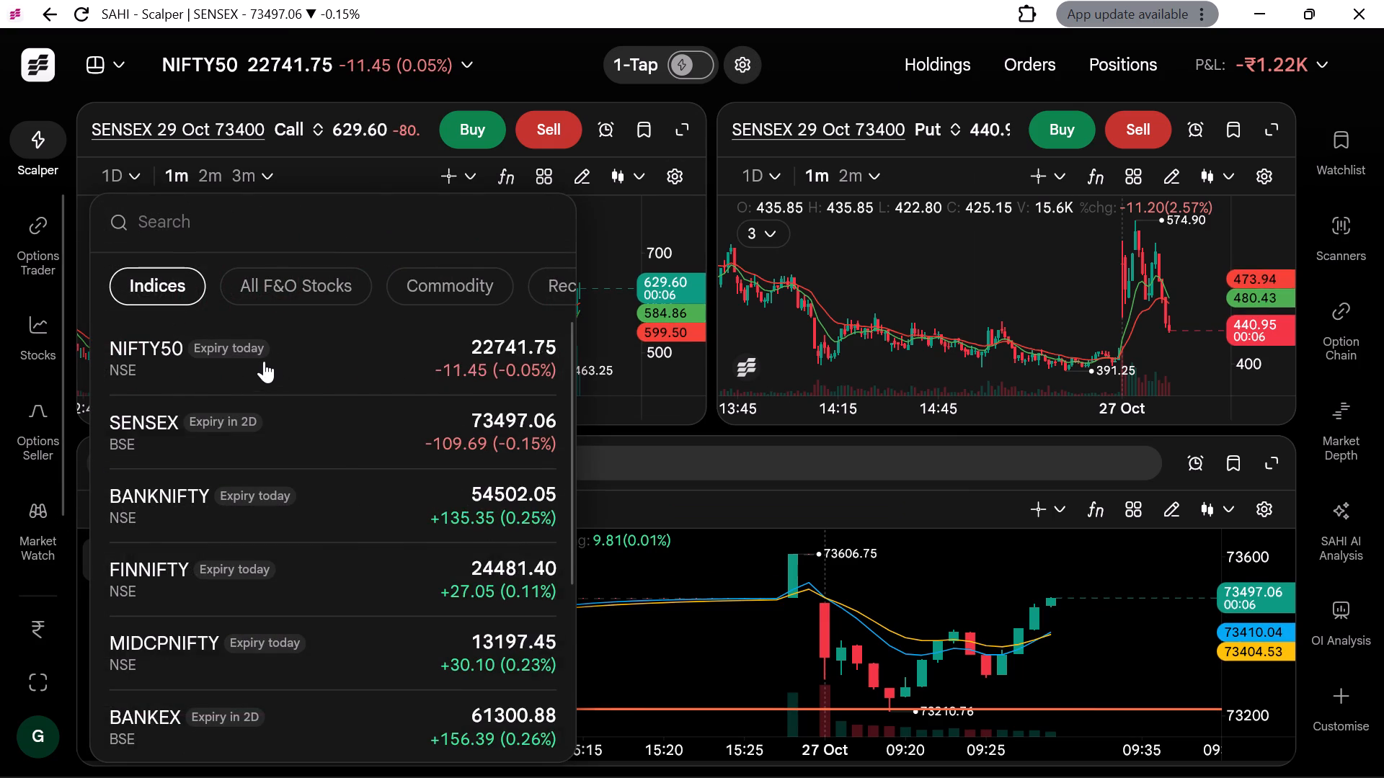
pyautogui.click(264, 361)
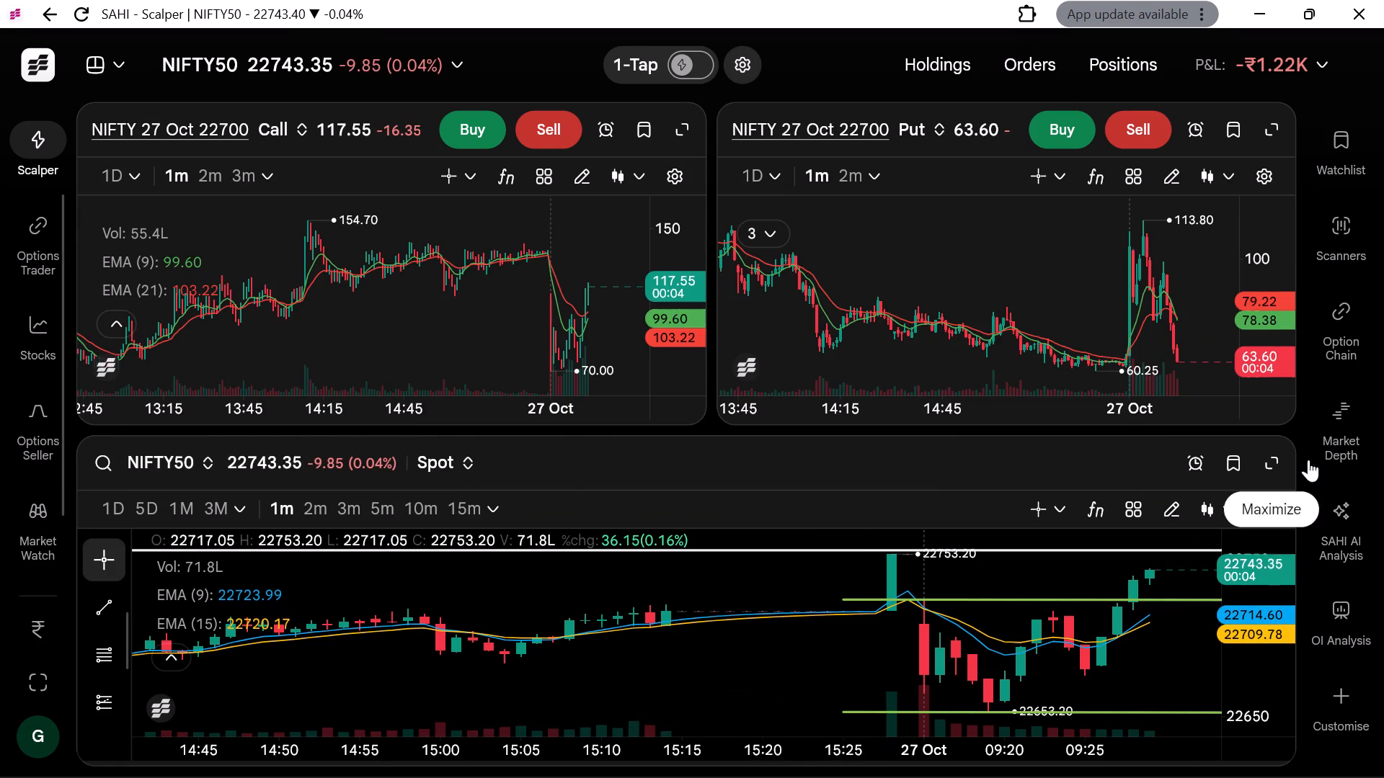
pyautogui.click(1272, 459)
pyautogui.hscroll(-1, 1069, 510)
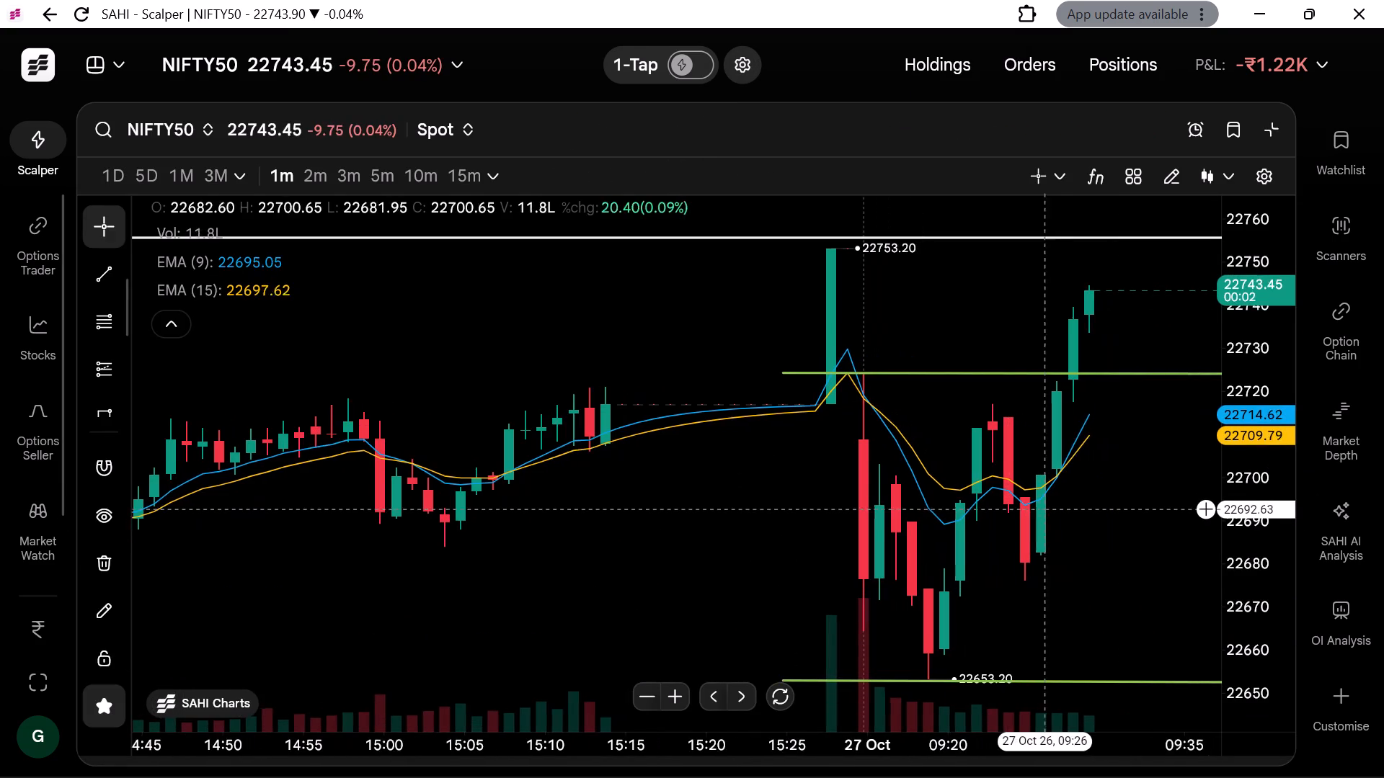
pyautogui.hscroll(-1, 1069, 510)
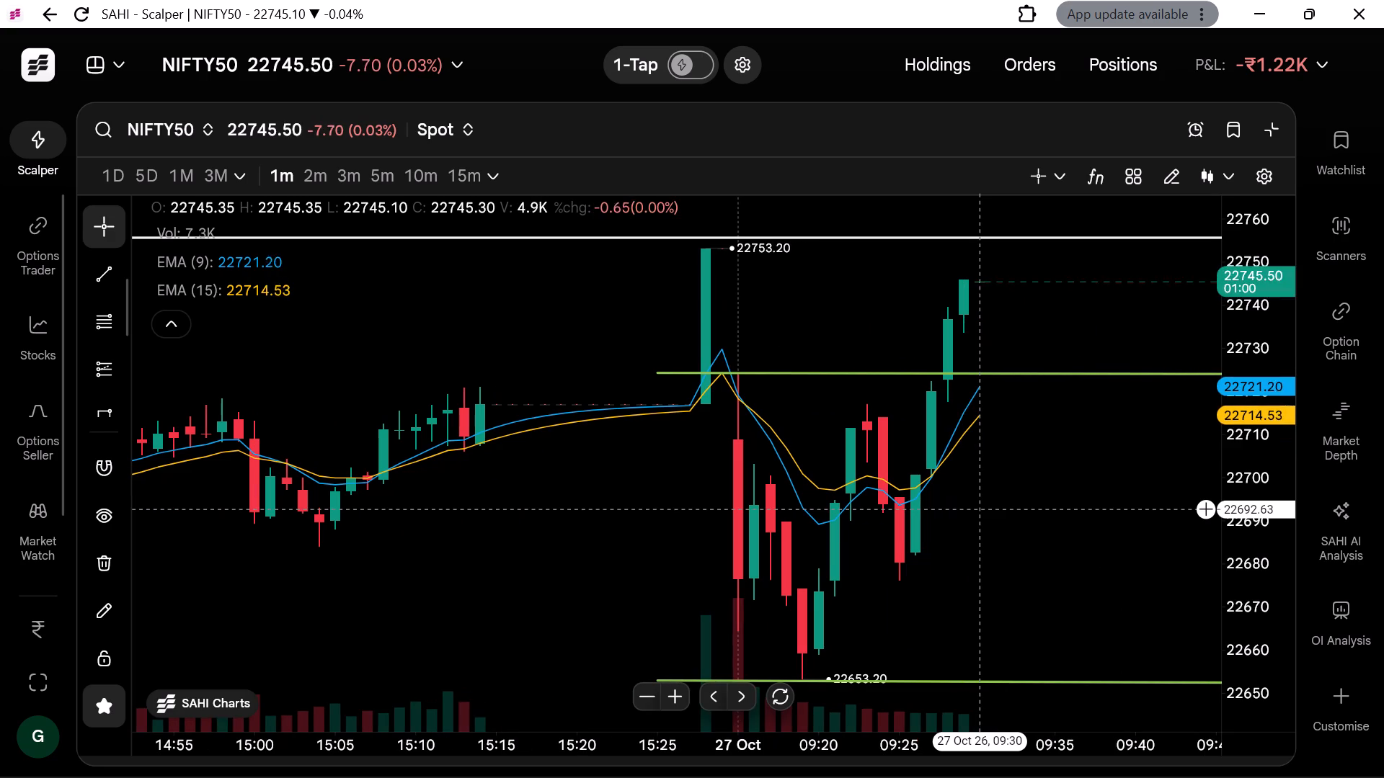
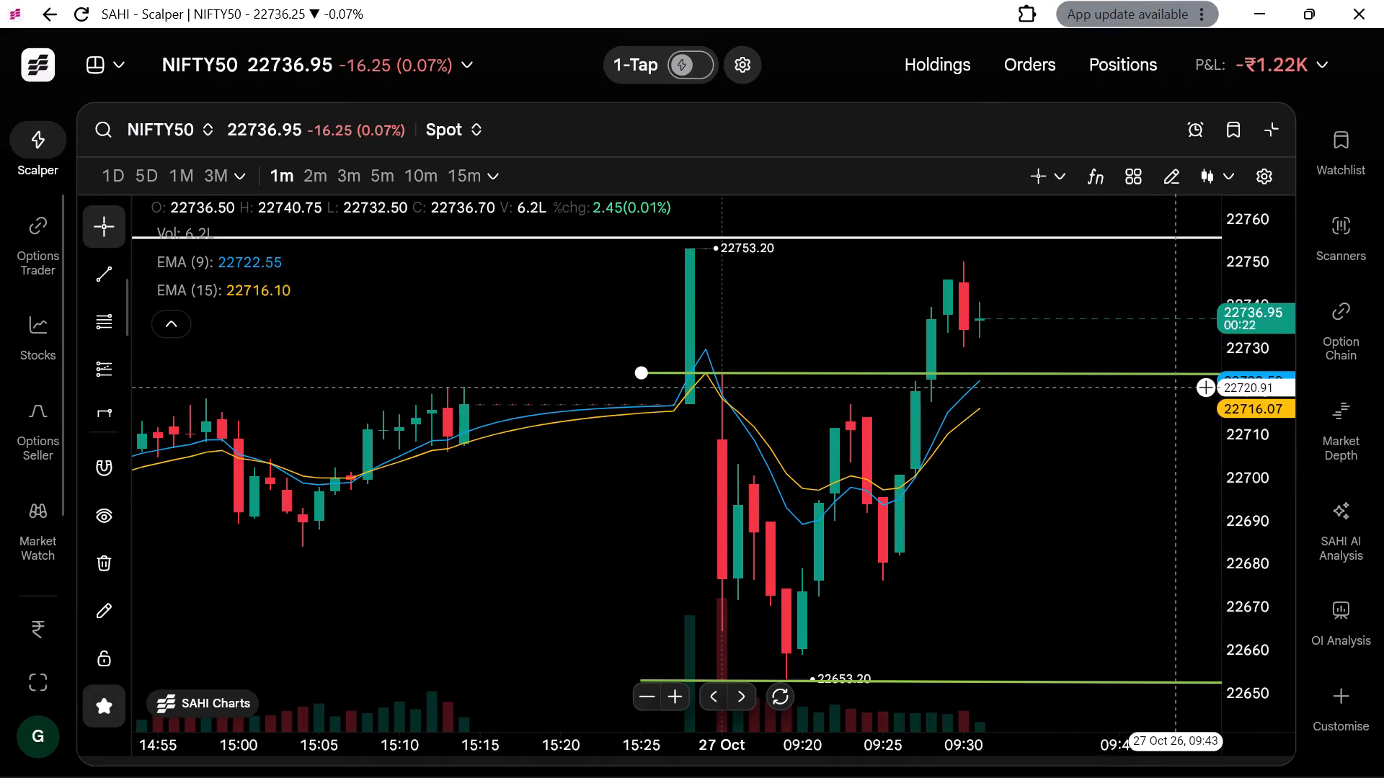
# Check the NIFTY50 5-minute candles against the EMAs and level lines, and return the chart to 1-minute candles.
pyautogui.click(382, 176)
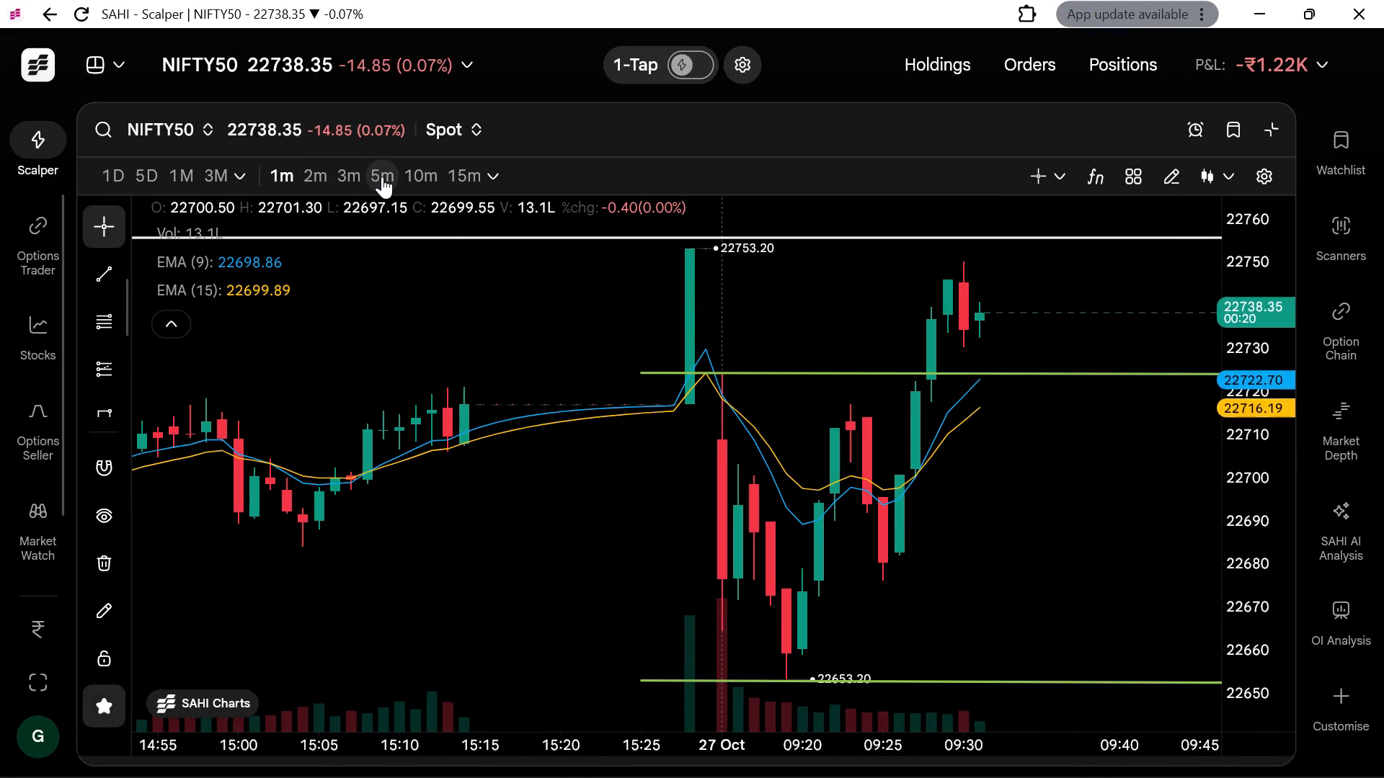
pyautogui.scroll(1, 710, 332)
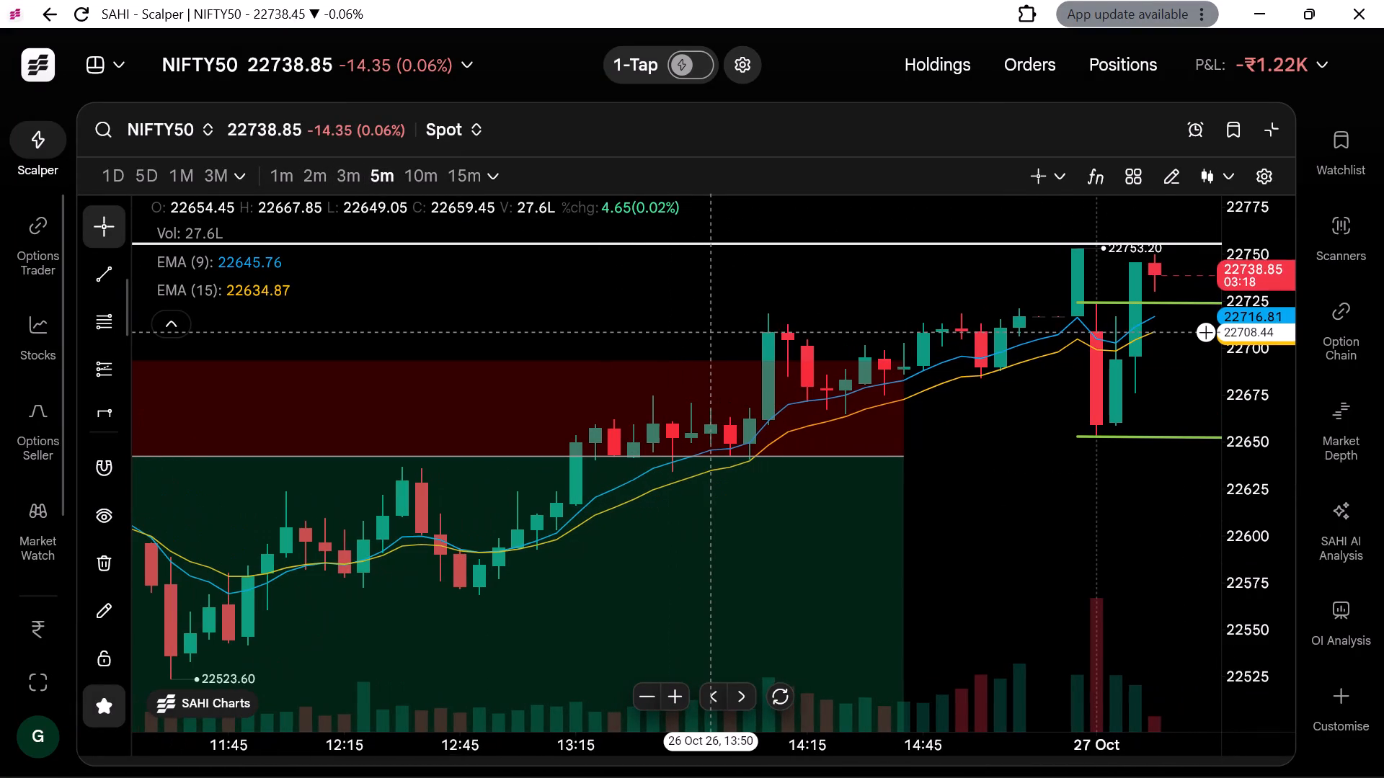
pyautogui.click(280, 182)
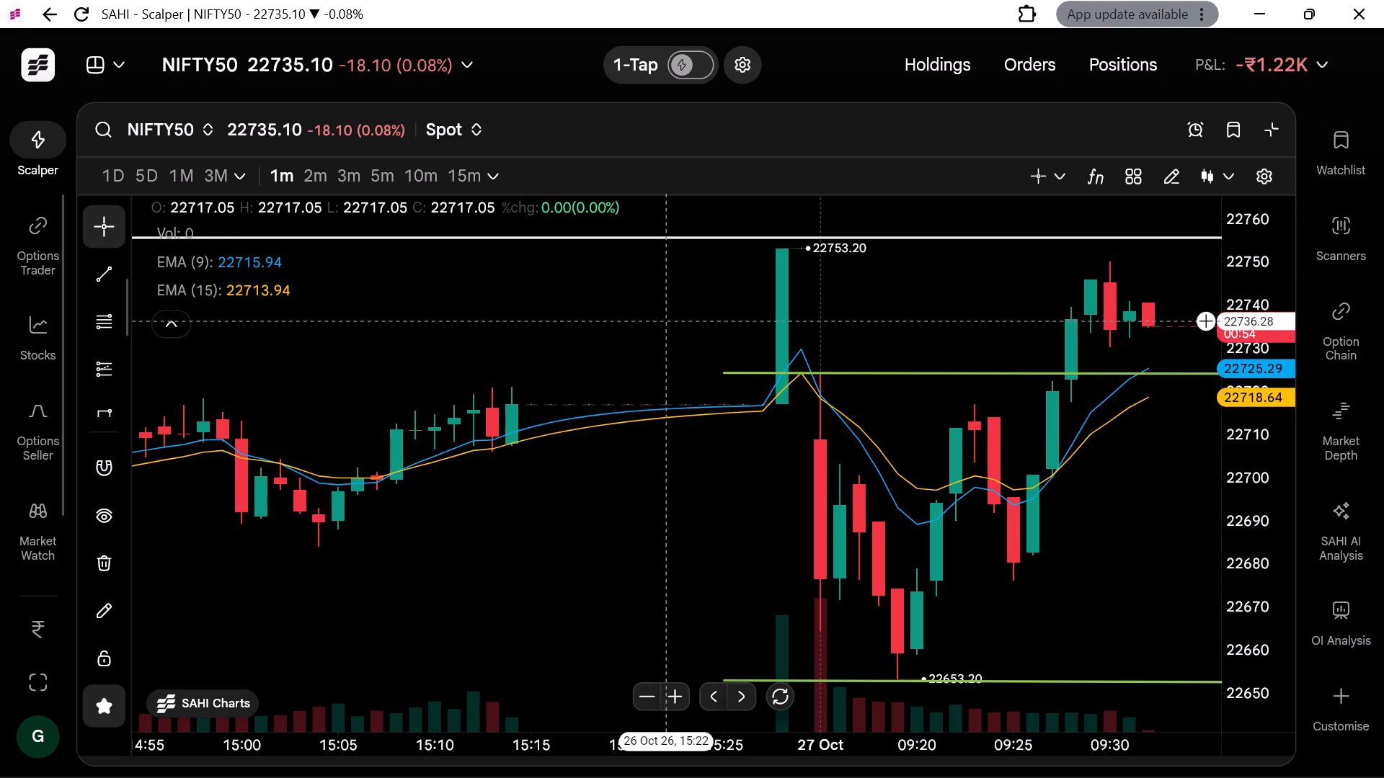
# Restore the multi-chart layout and buy 1 lot (65) of the NIFTY 27 Oct 22700 Put intraday at market.
pyautogui.click(1277, 131)
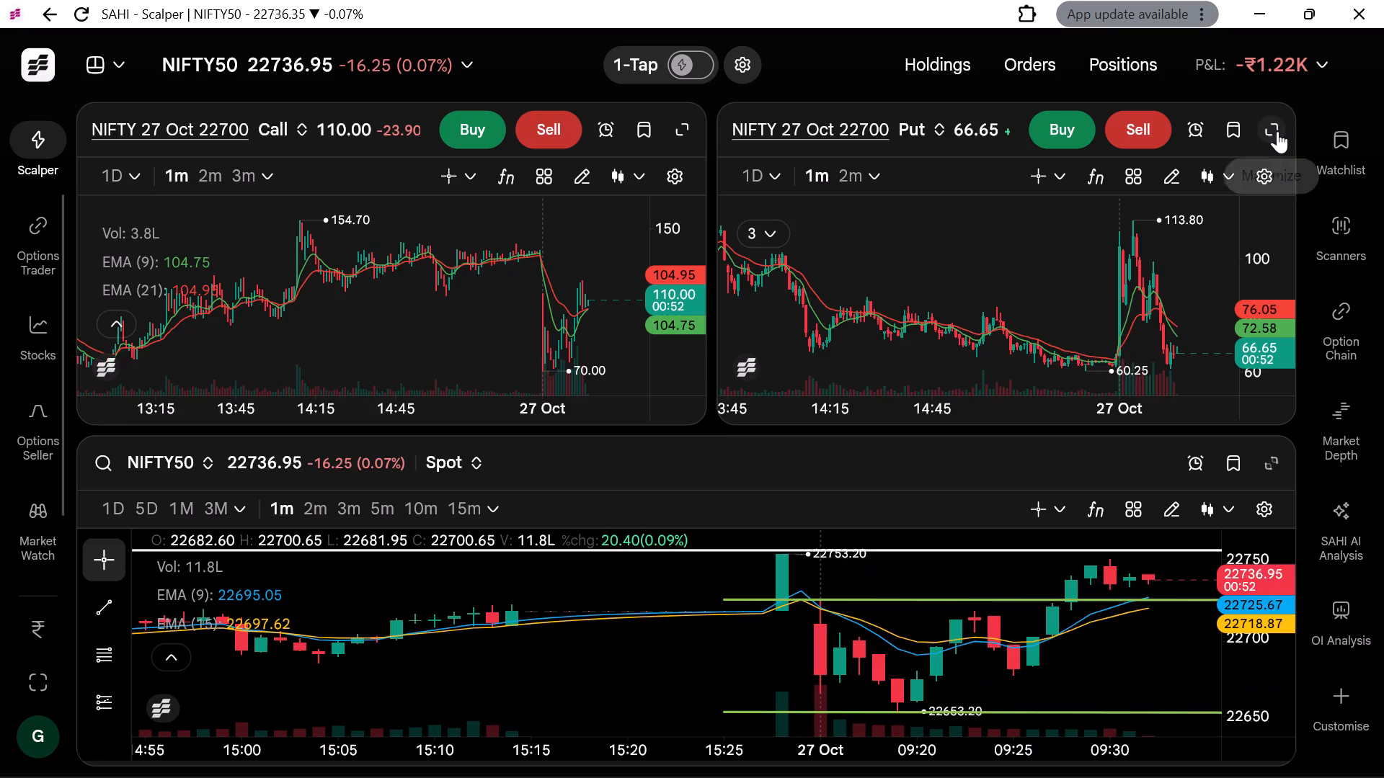
pyautogui.click(1064, 133)
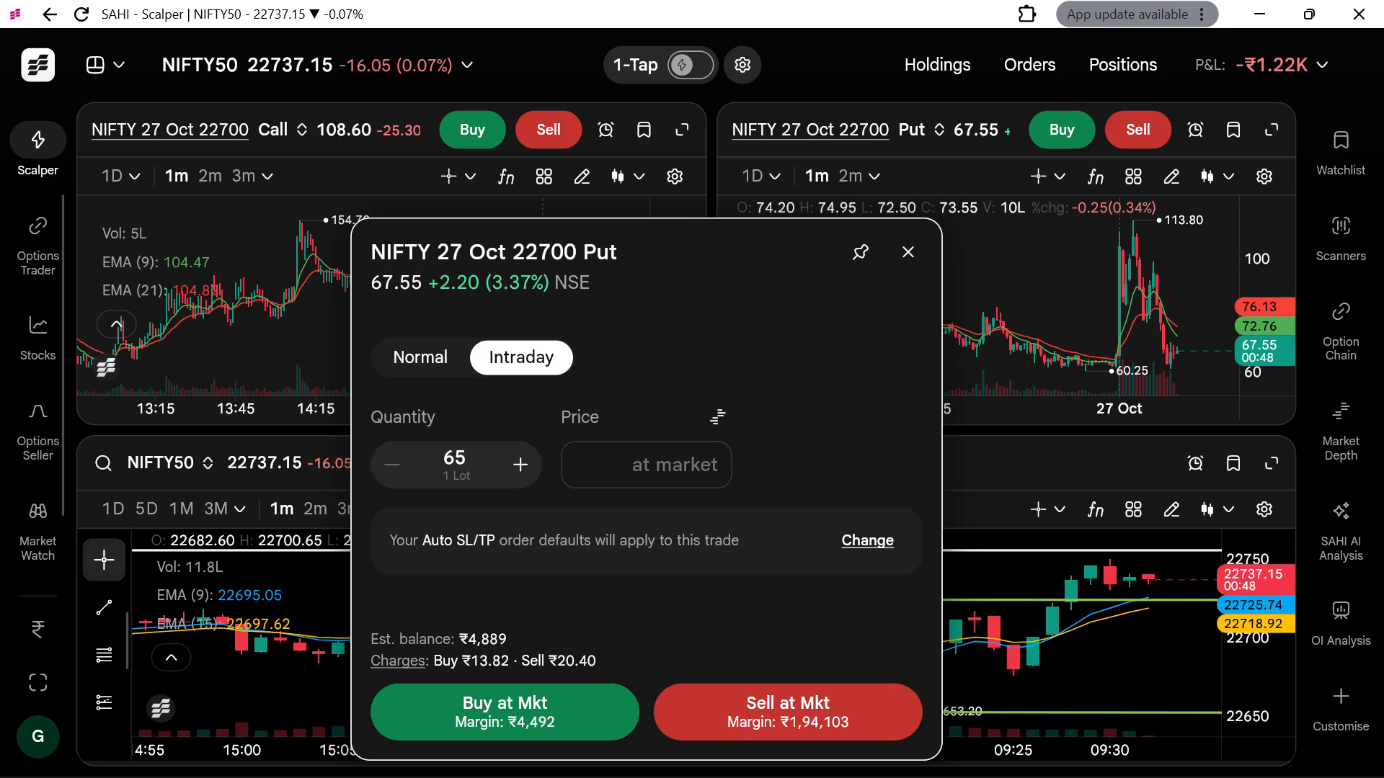
pyautogui.click(559, 715)
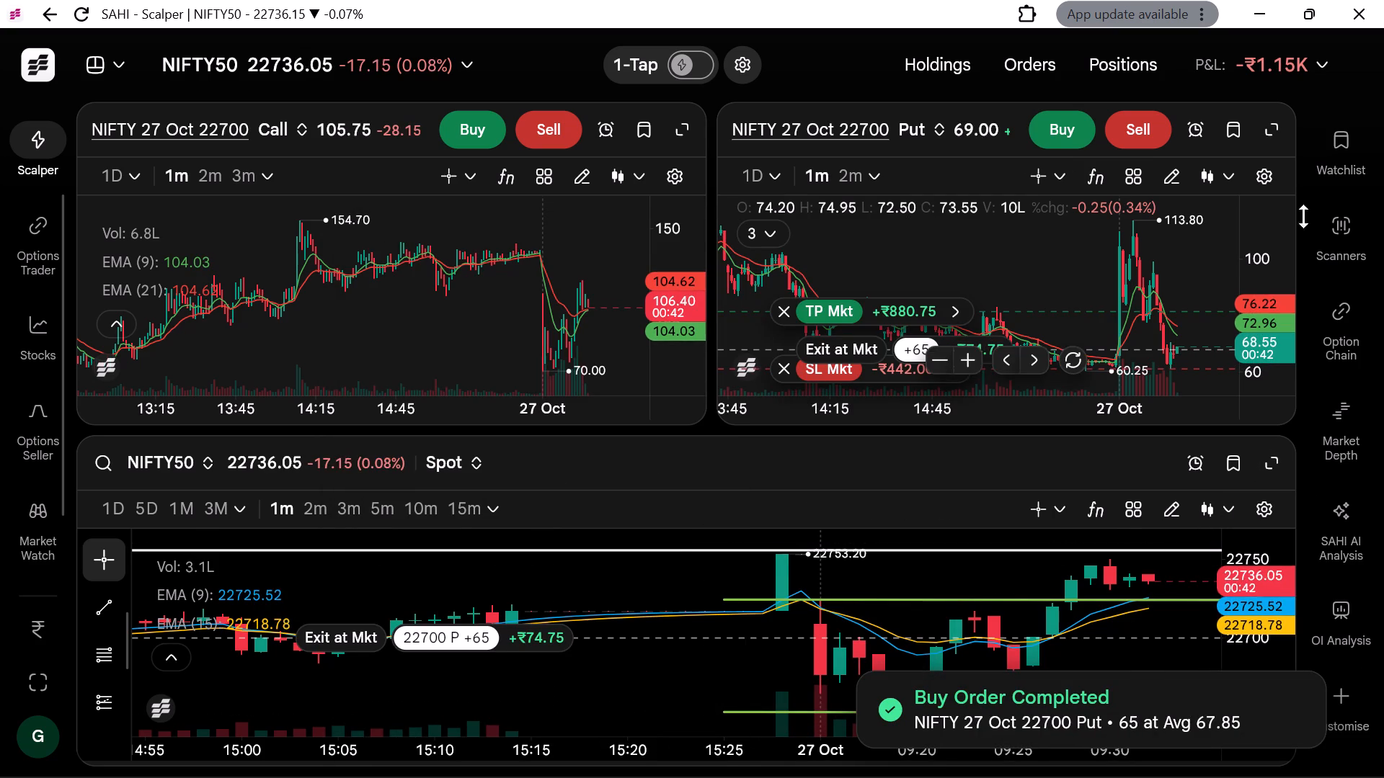
# Enlarge the 22700 Put chart and raise the position's take-profit line in stages to 95.10, 99.20 and finally about 109.
pyautogui.click(1274, 131)
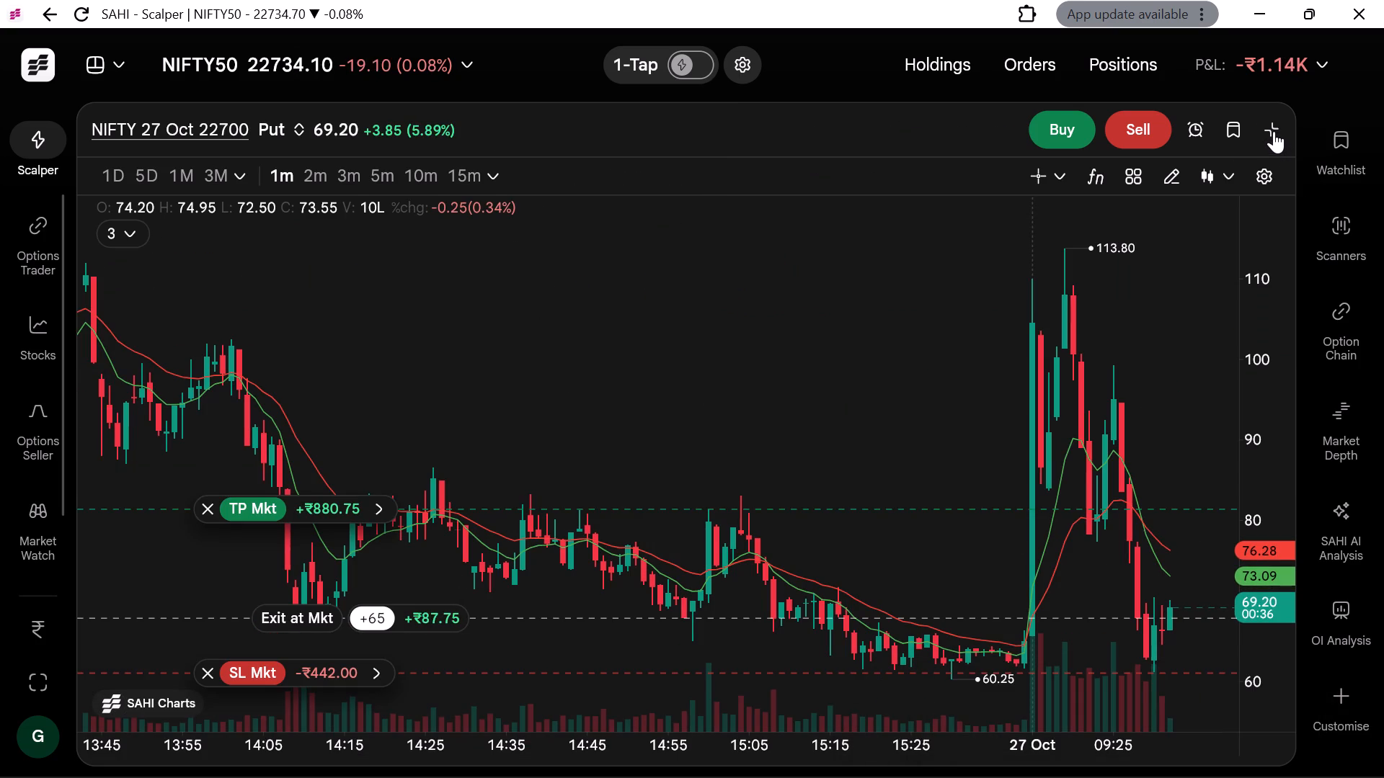
pyautogui.scroll(1, 1092, 448)
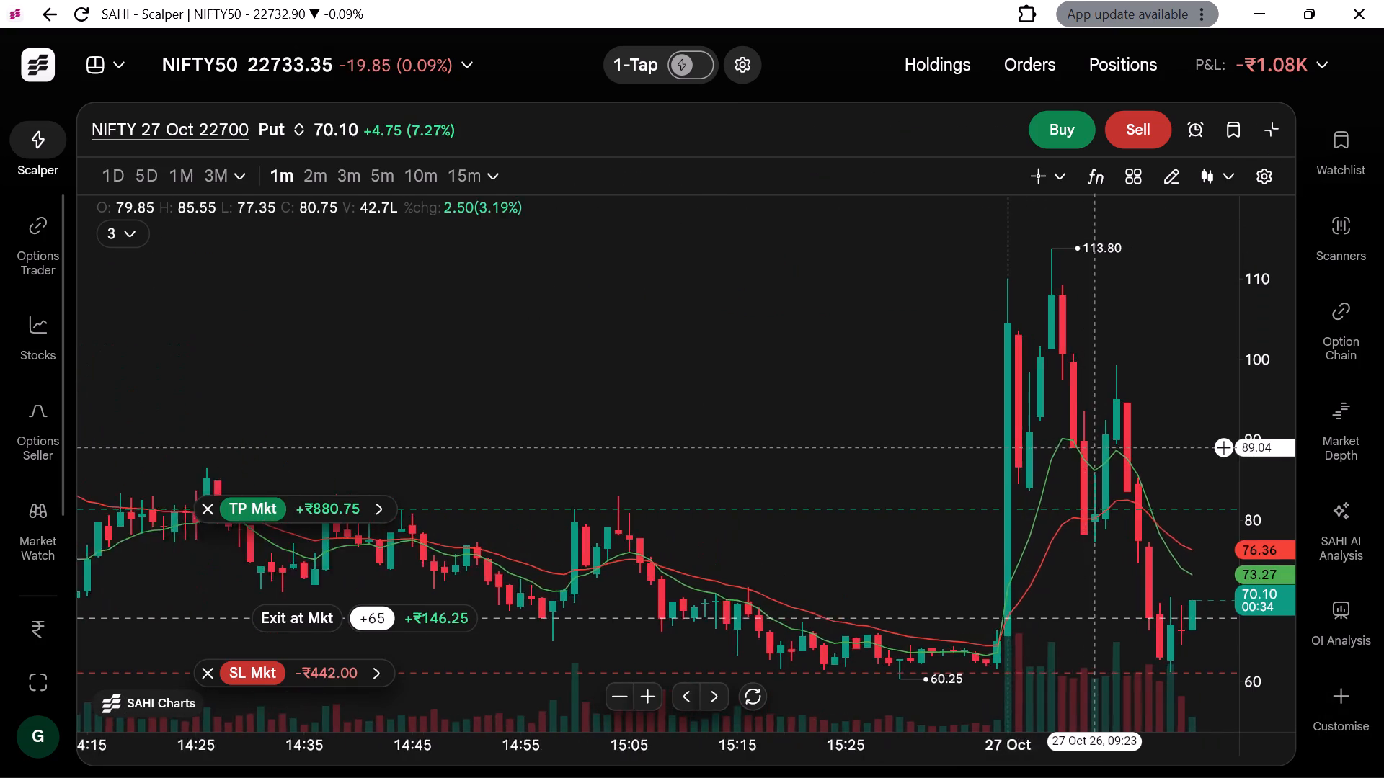
pyautogui.scroll(1, 1092, 448)
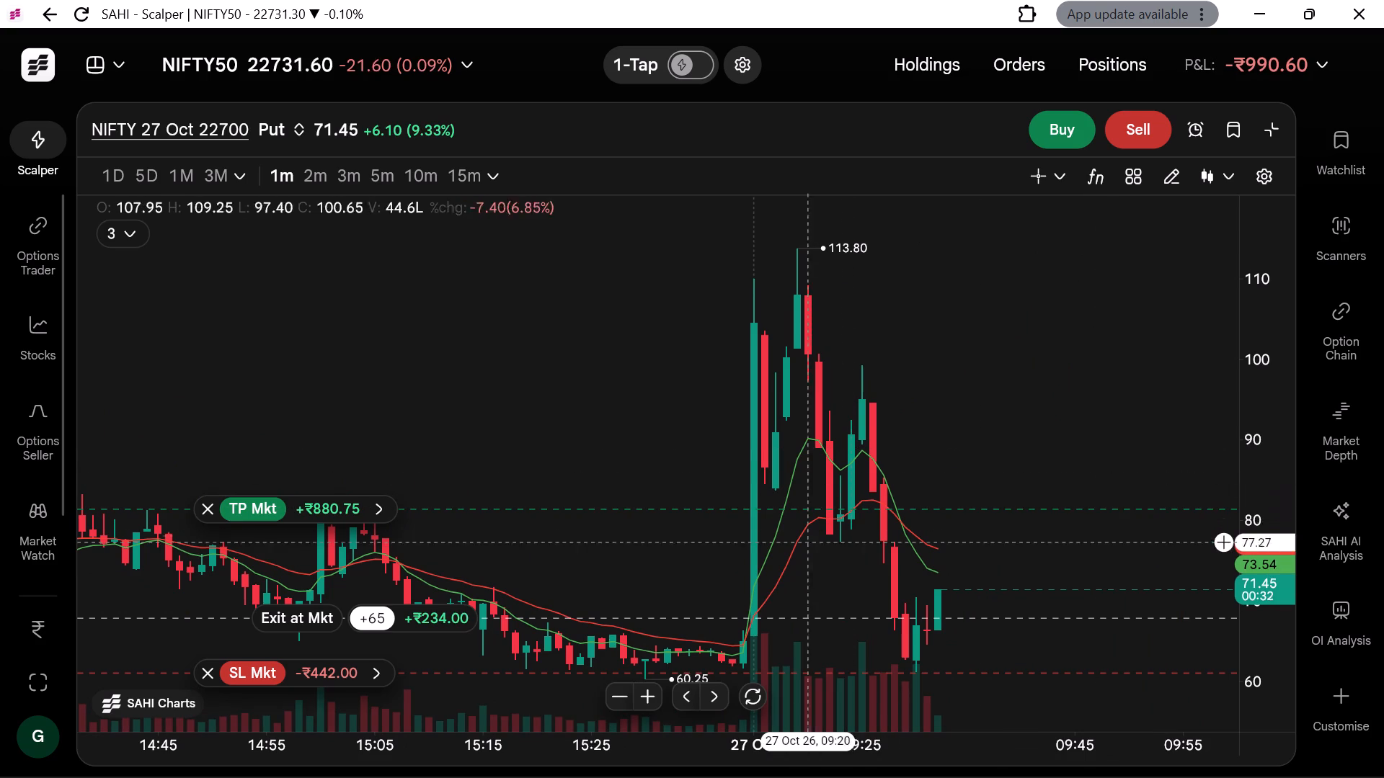
pyautogui.moveTo(382, 514); pyautogui.dragTo(382, 496)
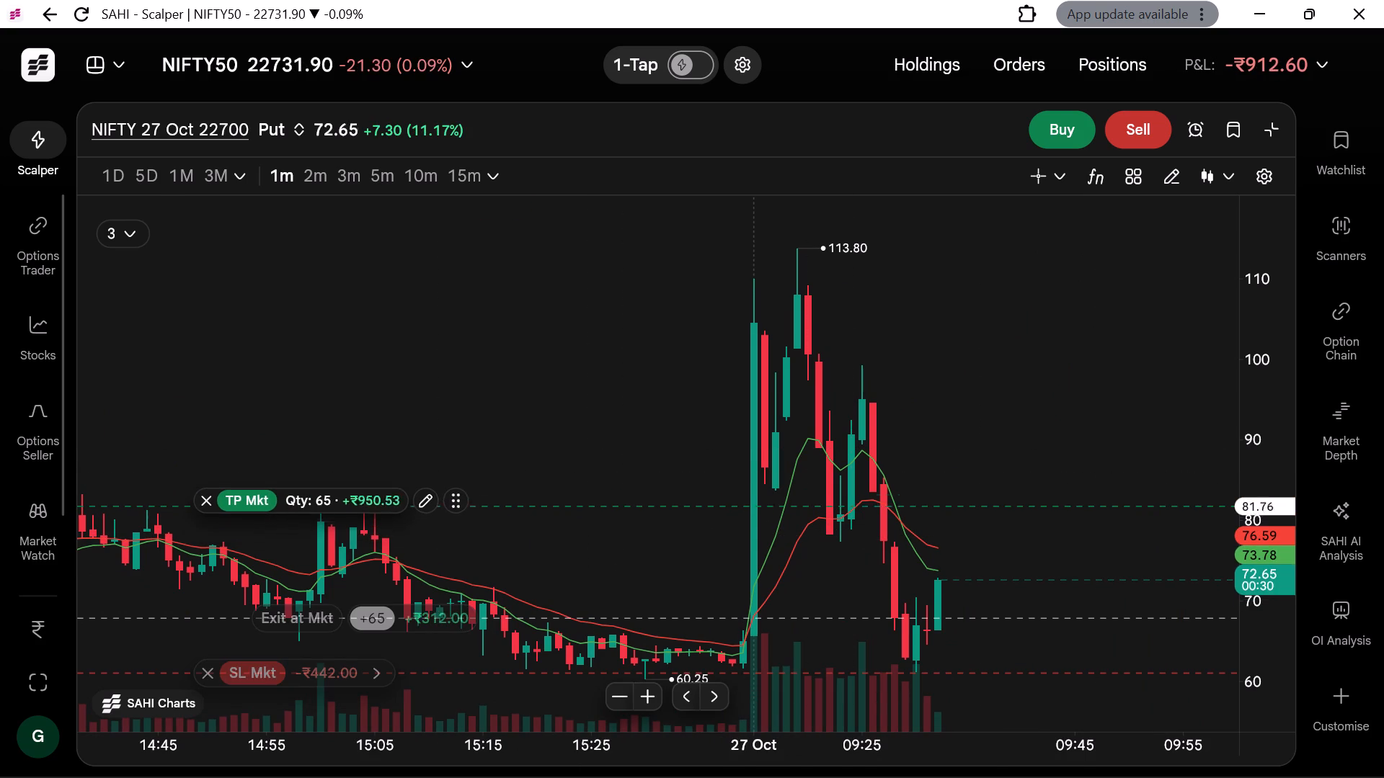
pyautogui.moveTo(382, 496); pyautogui.dragTo(382, 488)
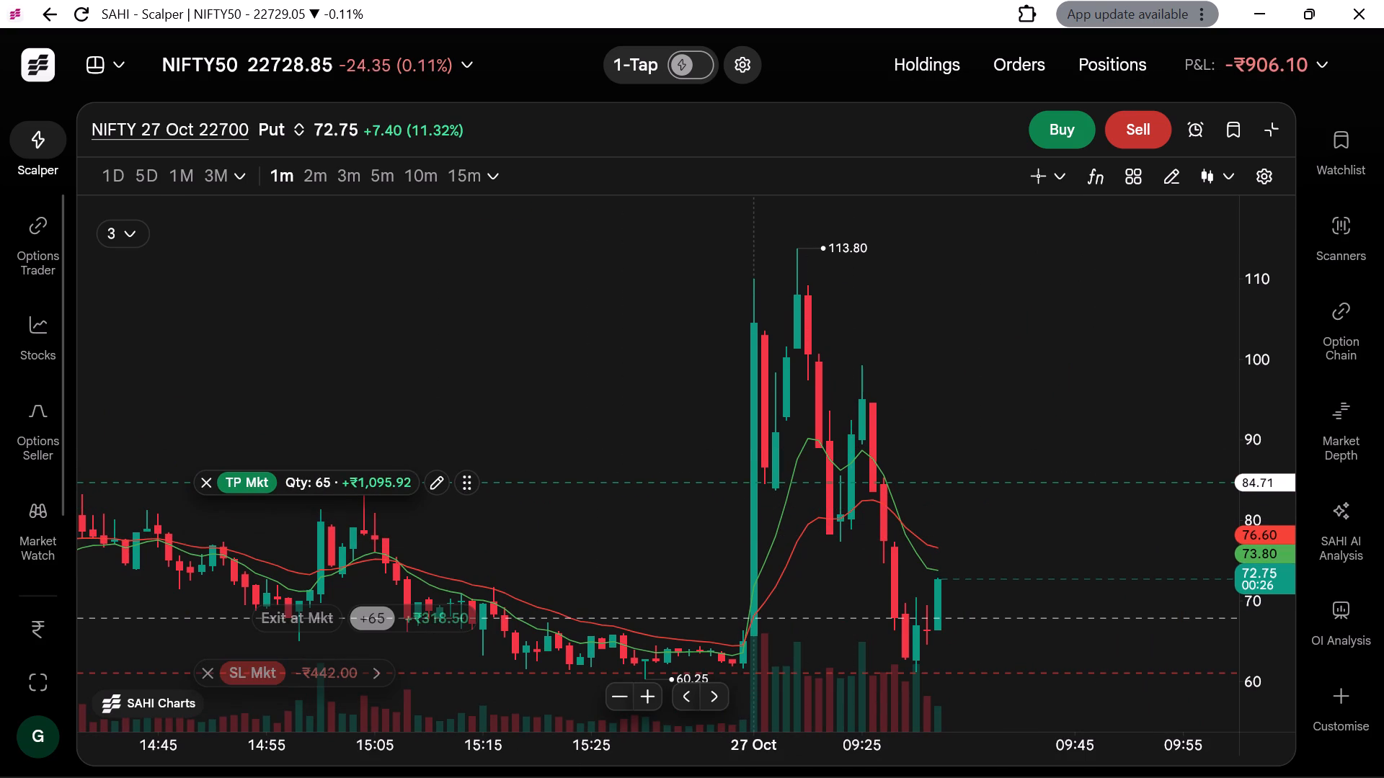
pyautogui.moveTo(382, 488); pyautogui.dragTo(380, 447)
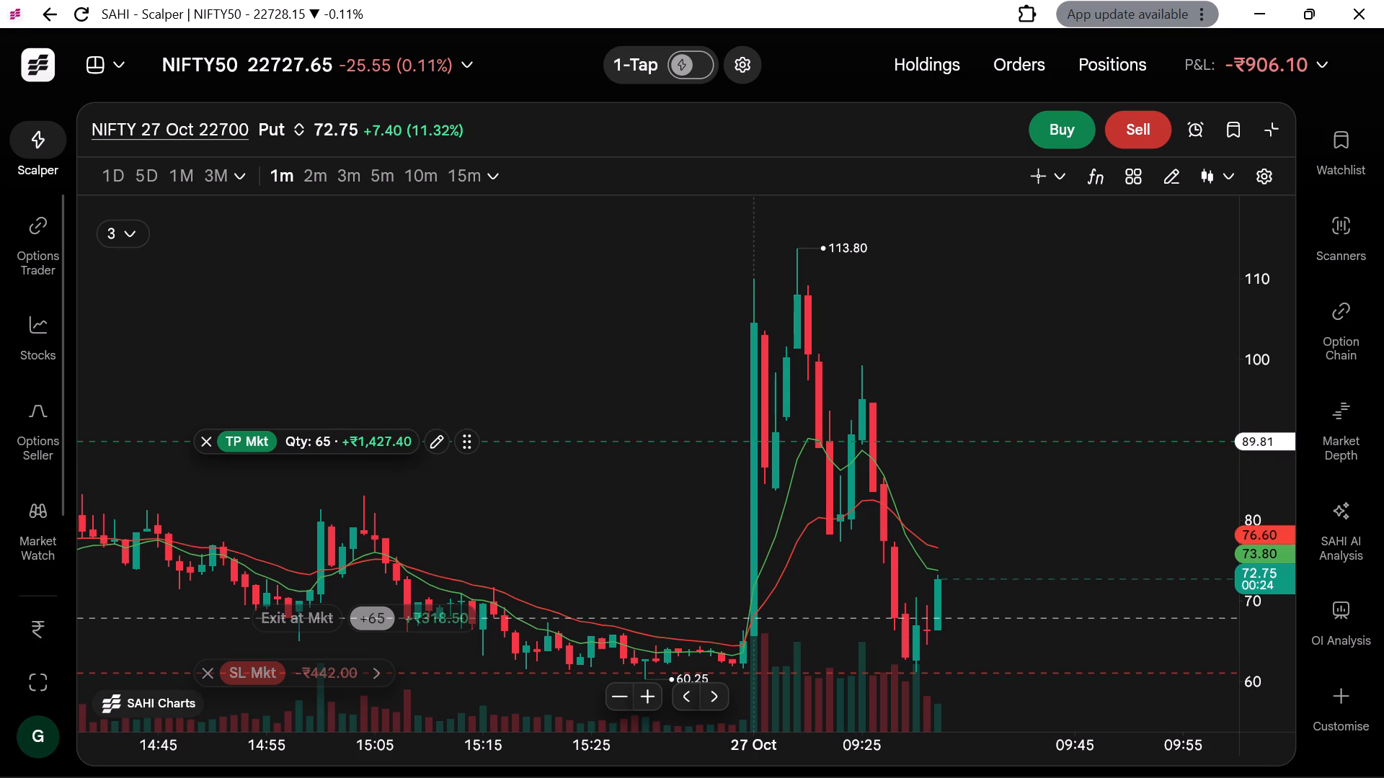
pyautogui.moveTo(380, 447); pyautogui.dragTo(373, 404)
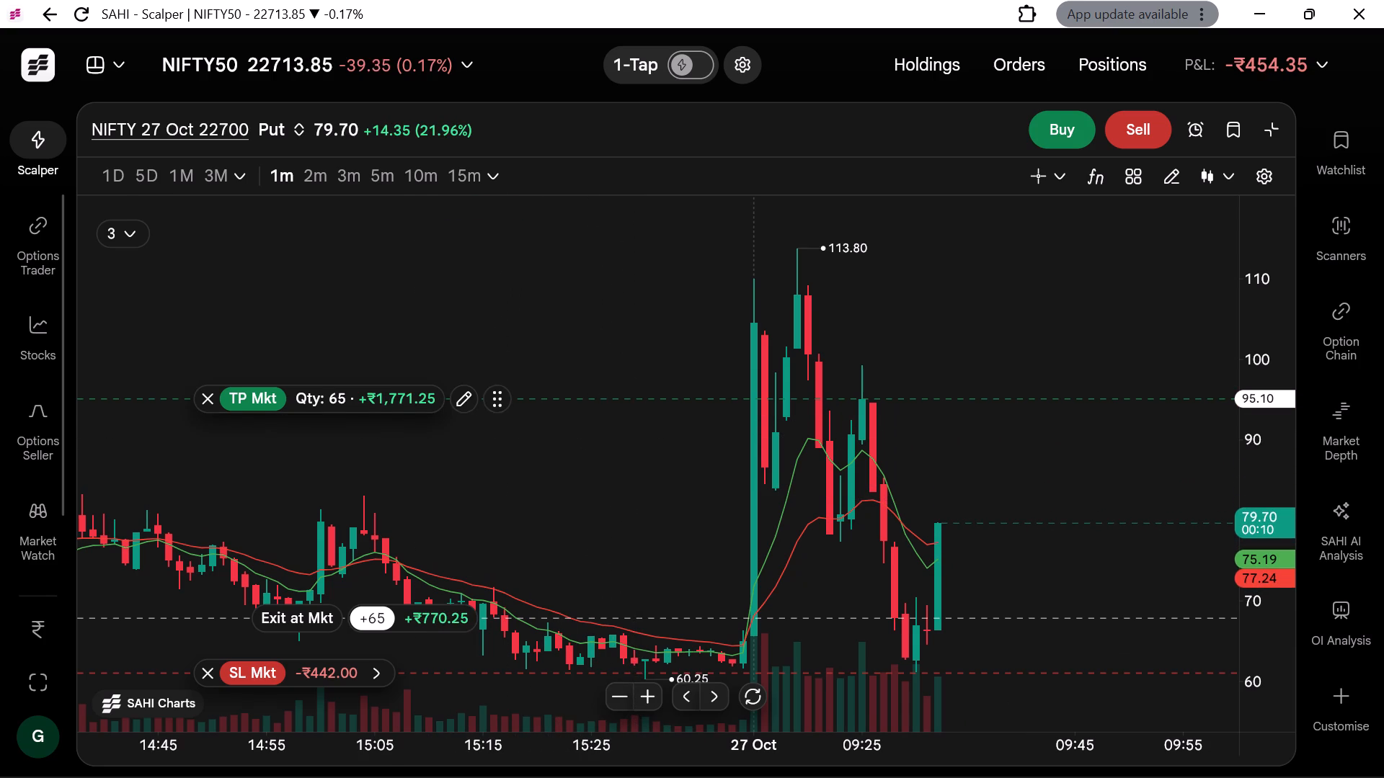
pyautogui.moveTo(404, 408); pyautogui.dragTo(406, 383)
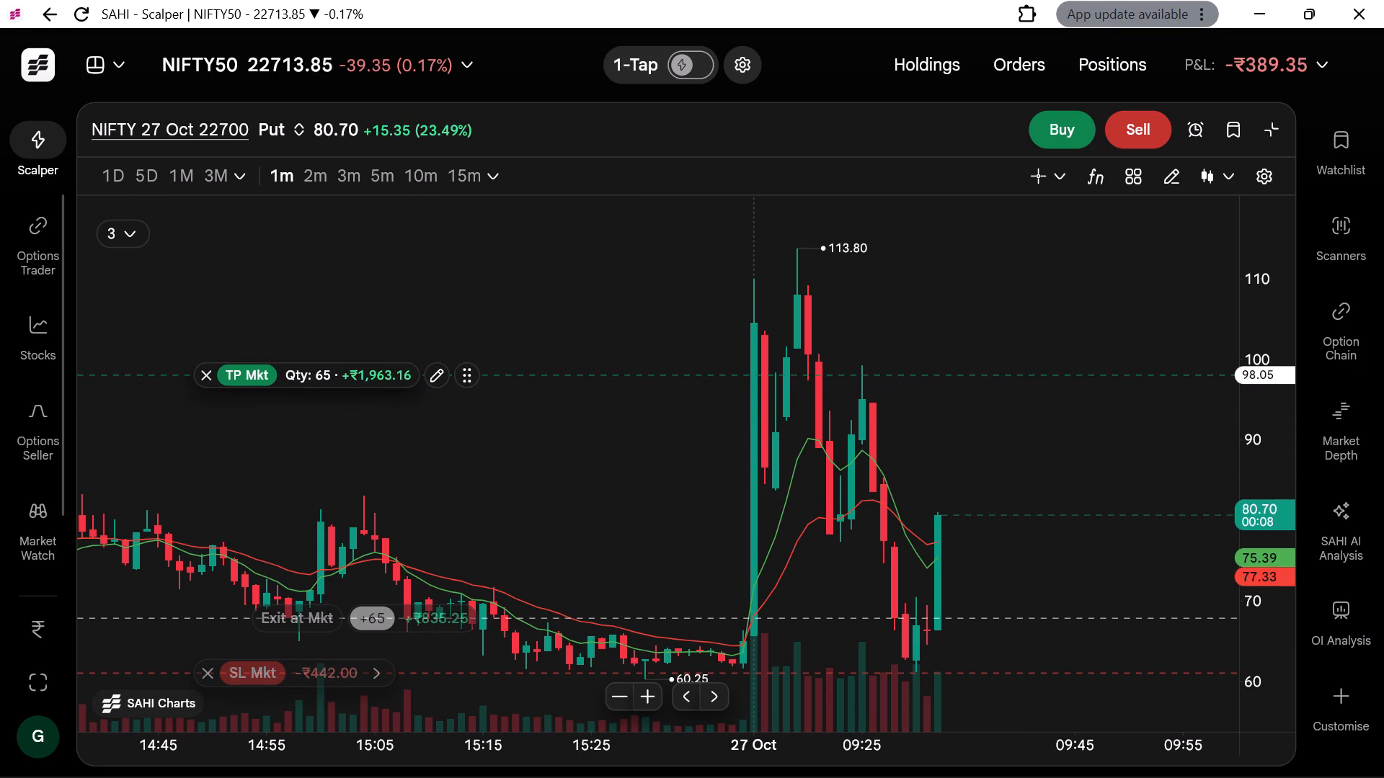
pyautogui.moveTo(406, 383); pyautogui.dragTo(406, 375)
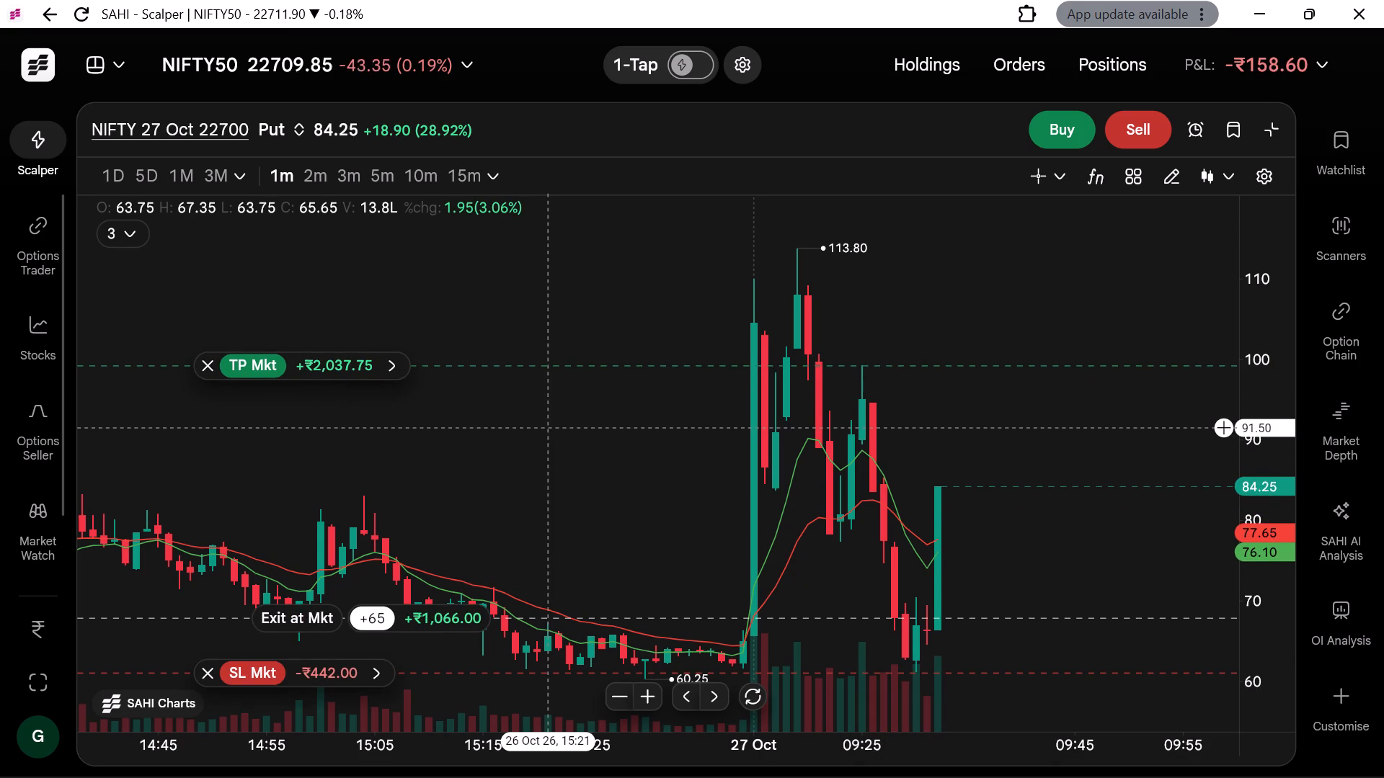
pyautogui.moveTo(364, 371); pyautogui.dragTo(364, 370)
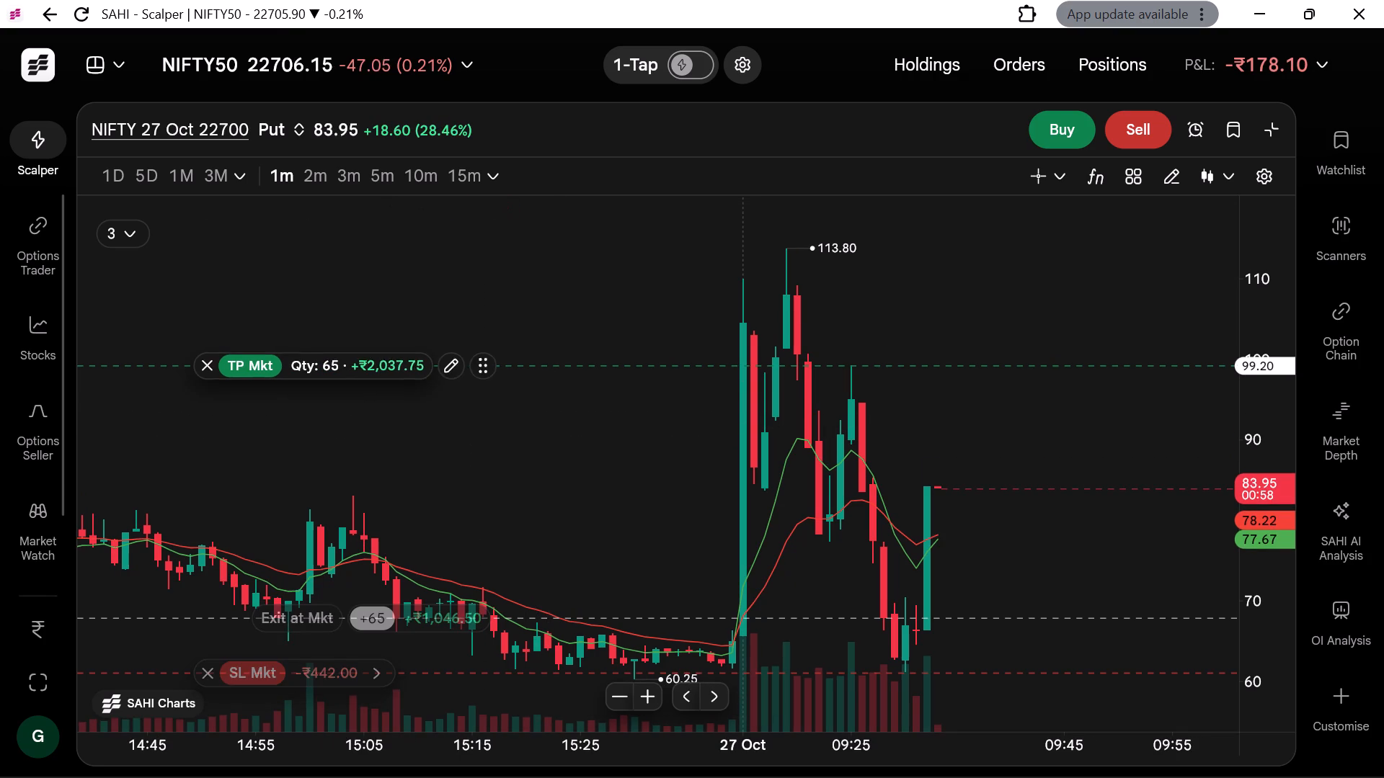
pyautogui.moveTo(364, 370); pyautogui.dragTo(366, 307)
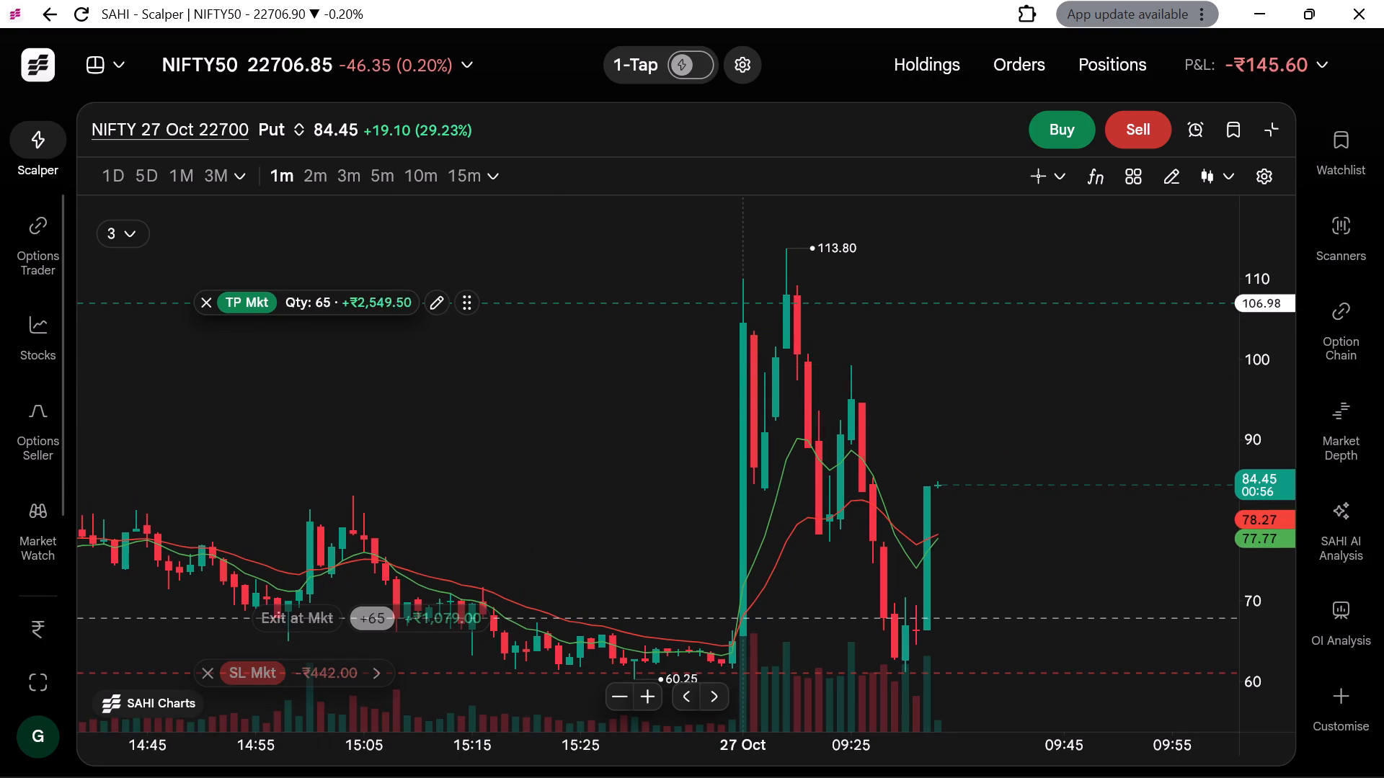
pyautogui.moveTo(366, 307); pyautogui.dragTo(366, 291)
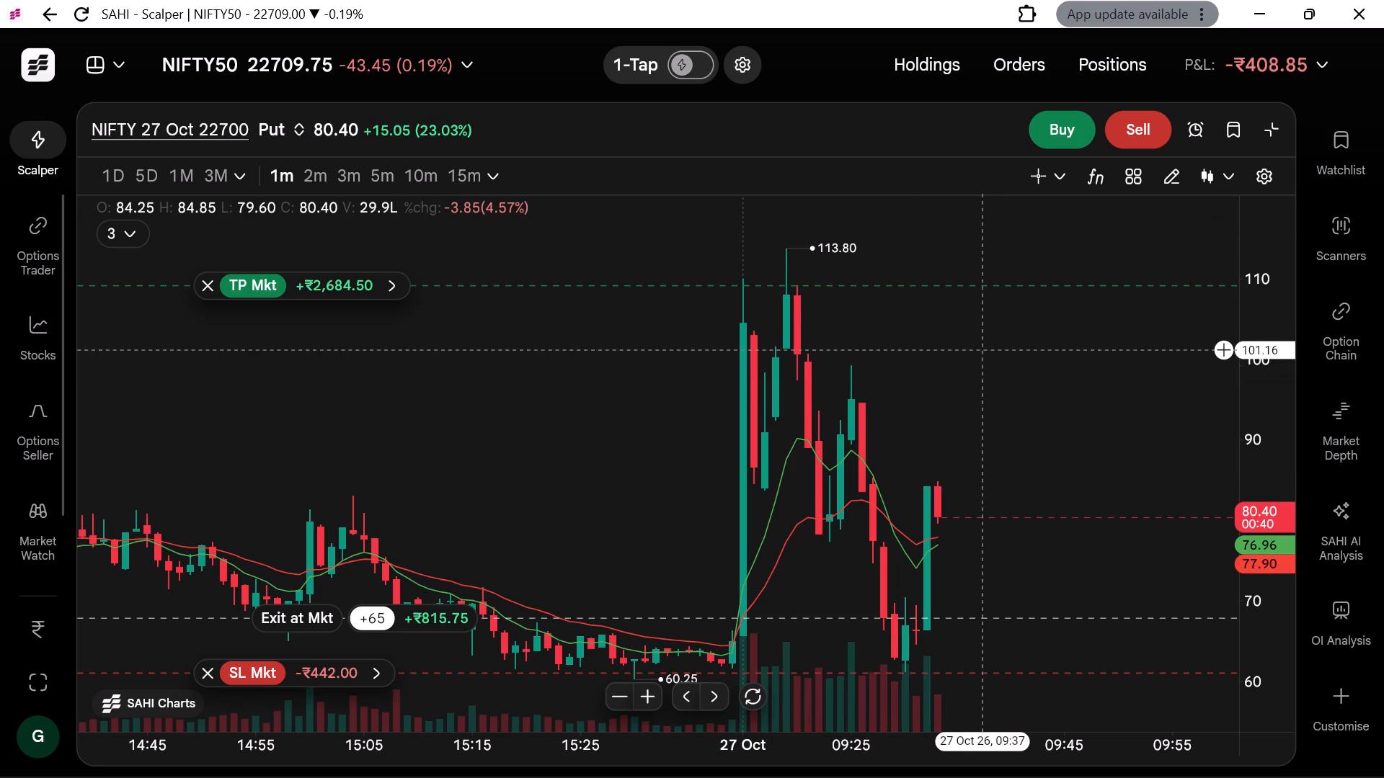
# Switch to the enlarged NIFTY50 chart, check its 5-minute candles, and return it to 1-minute candles.
pyautogui.click(1276, 129)
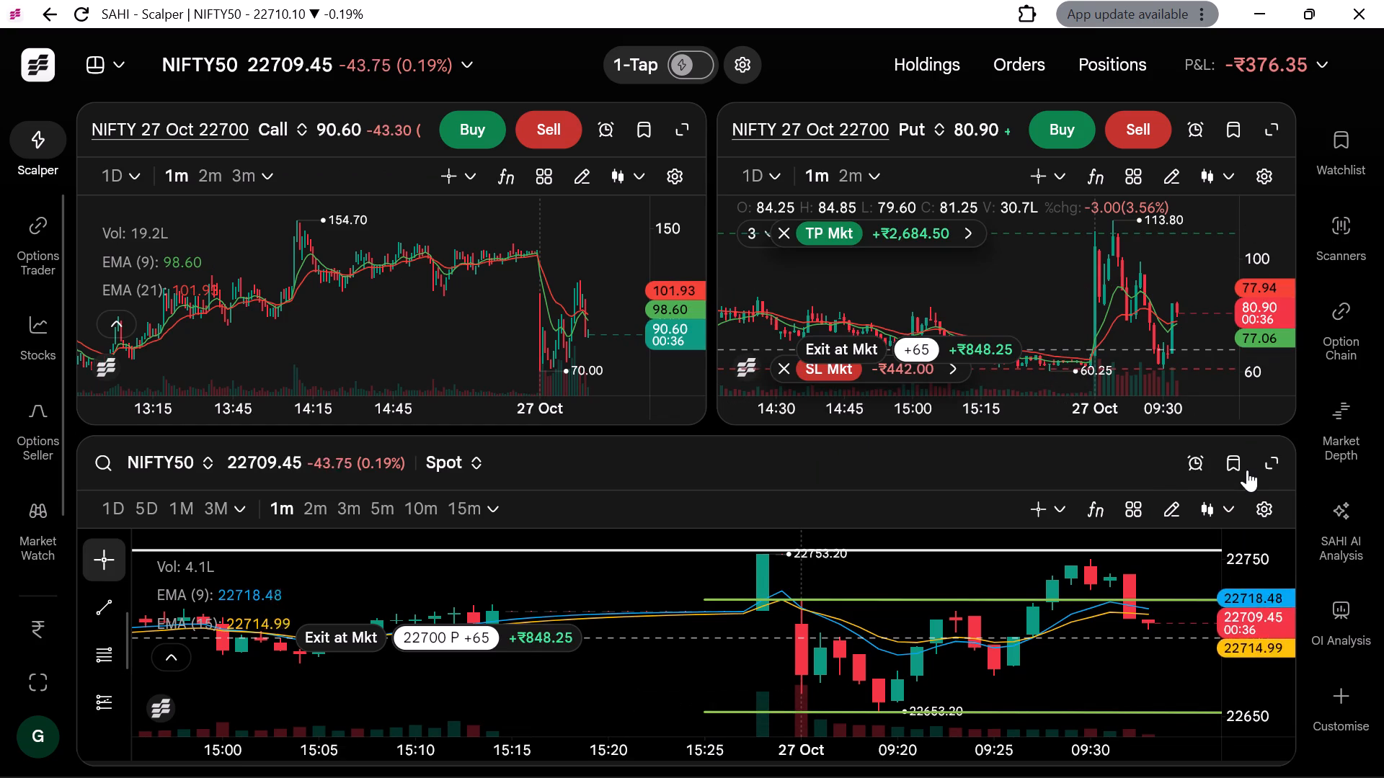
pyautogui.click(1270, 470)
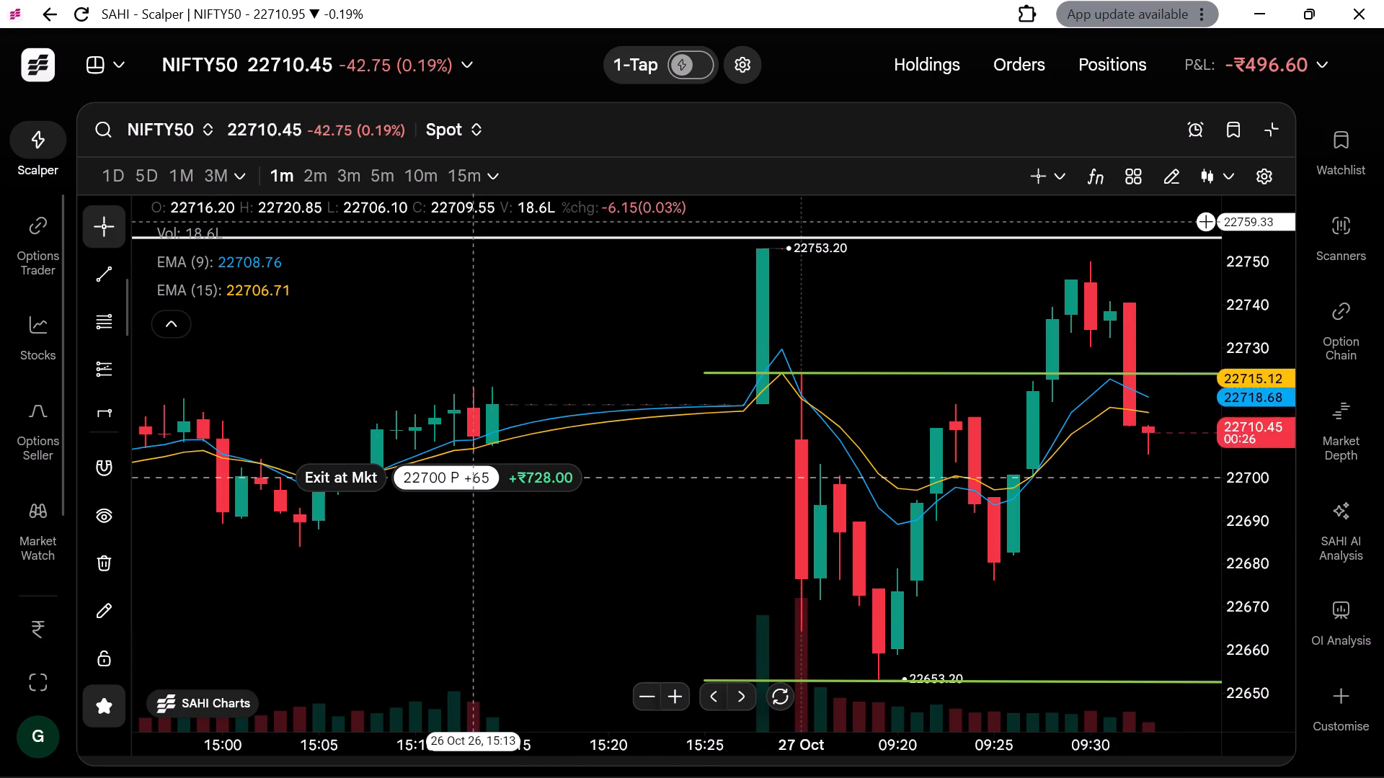
pyautogui.click(390, 171)
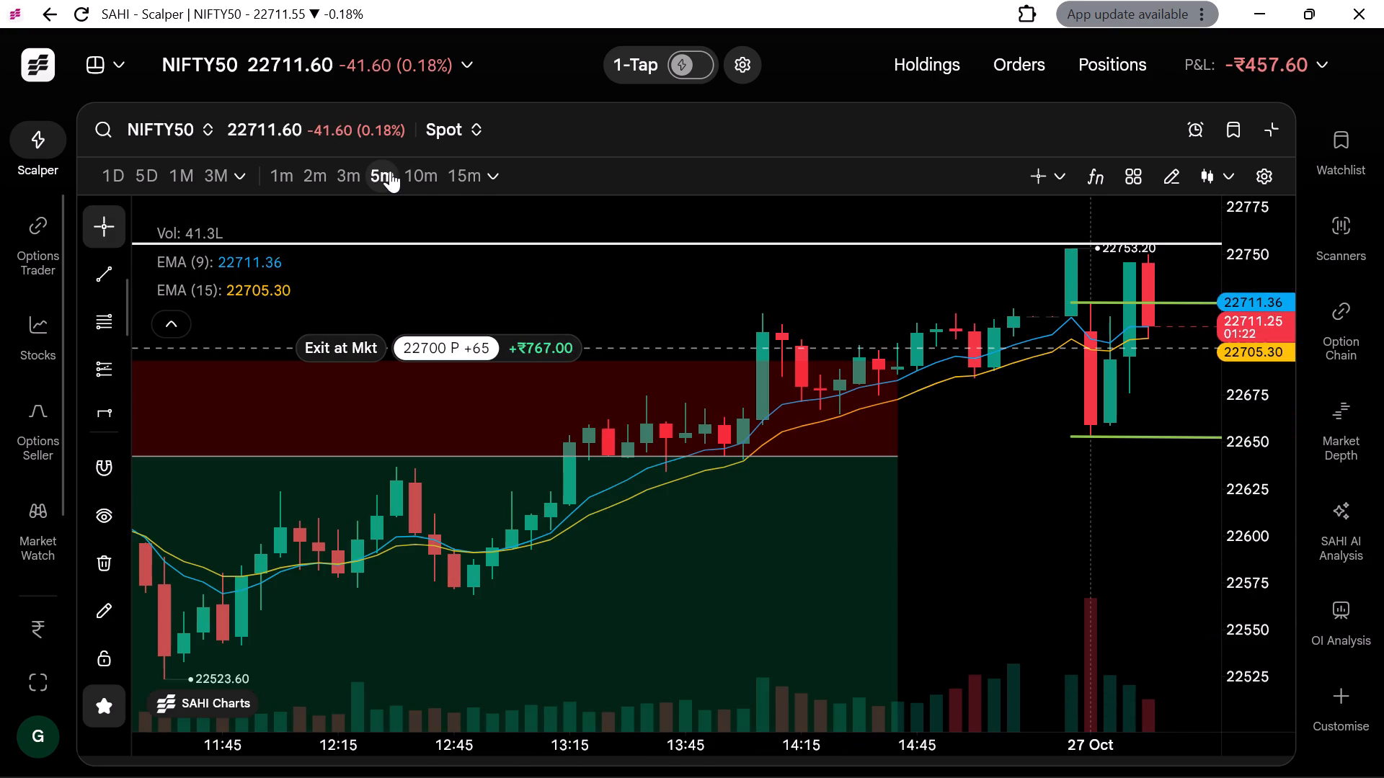
pyautogui.click(270, 164)
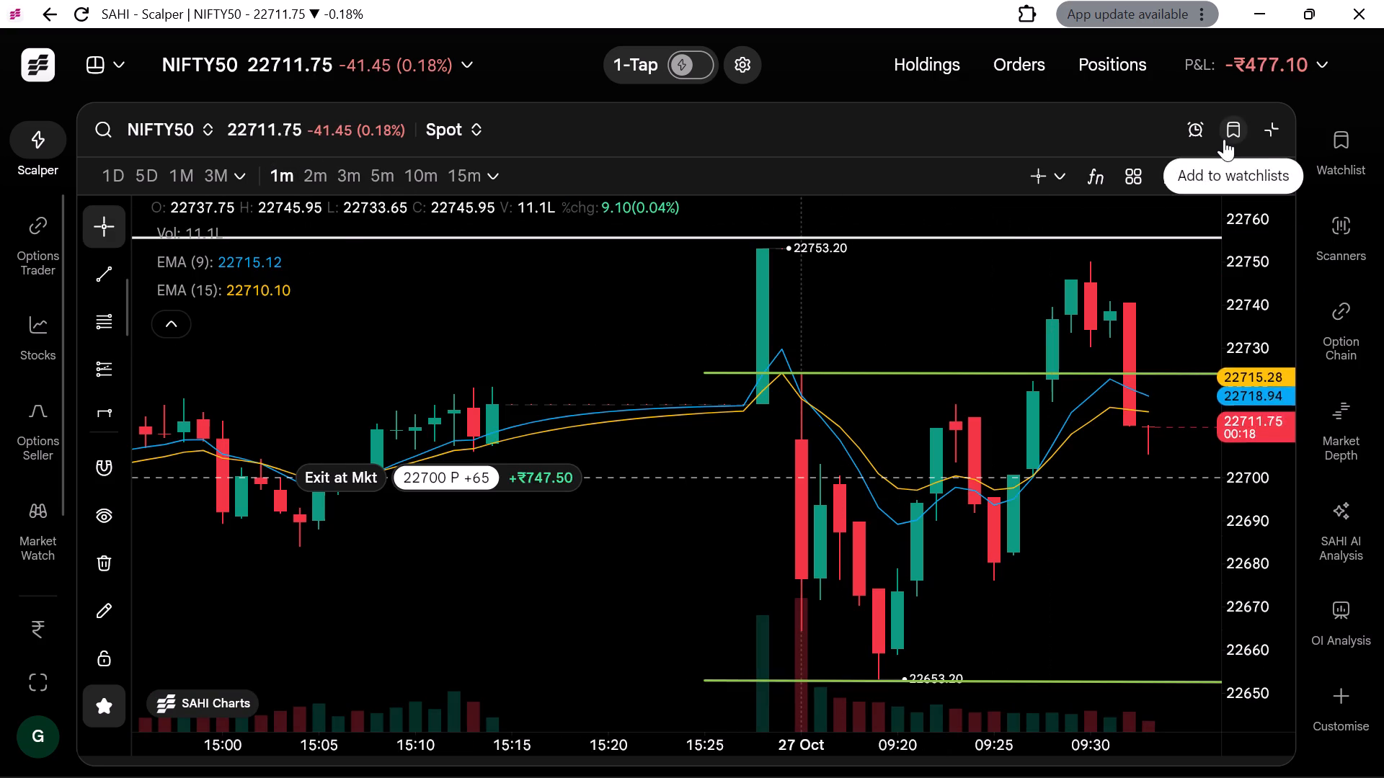
# Return to the enlarged 22700 Put chart and examine the latest 1-minute candles against the EMAs, stop-loss and take-profit lines.
pyautogui.click(1266, 135)
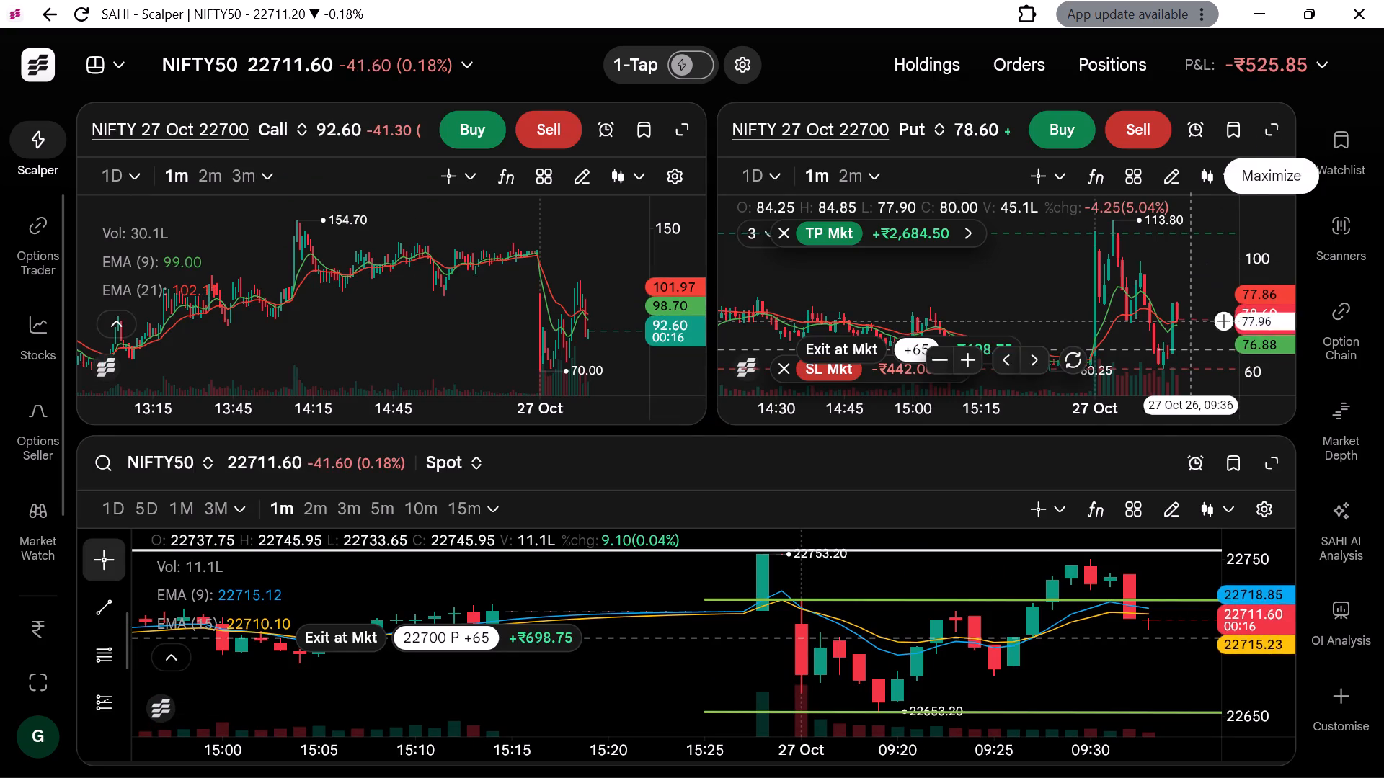
pyautogui.click(1266, 142)
pyautogui.scroll(1, 1119, 379)
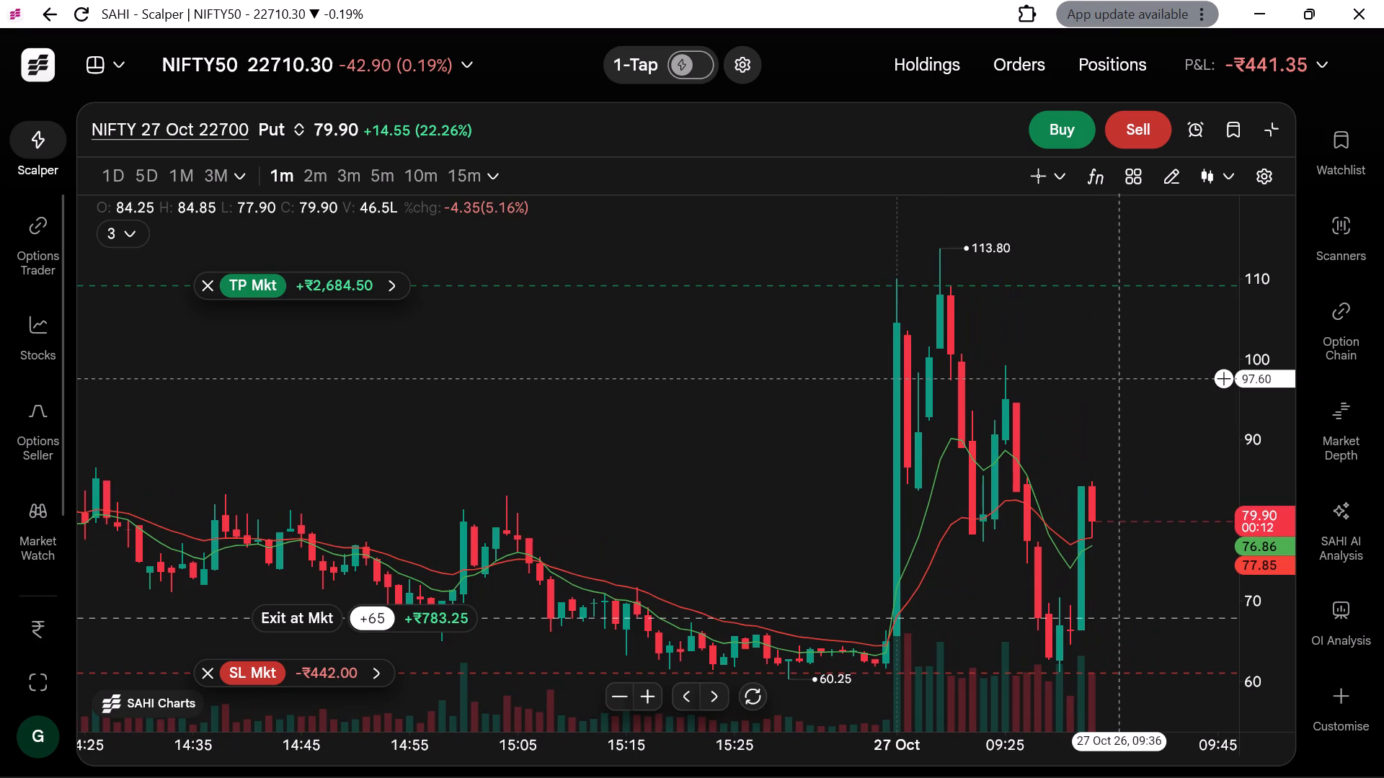
pyautogui.scroll(1, 1119, 379)
pyautogui.hscroll(-1, 1119, 379)
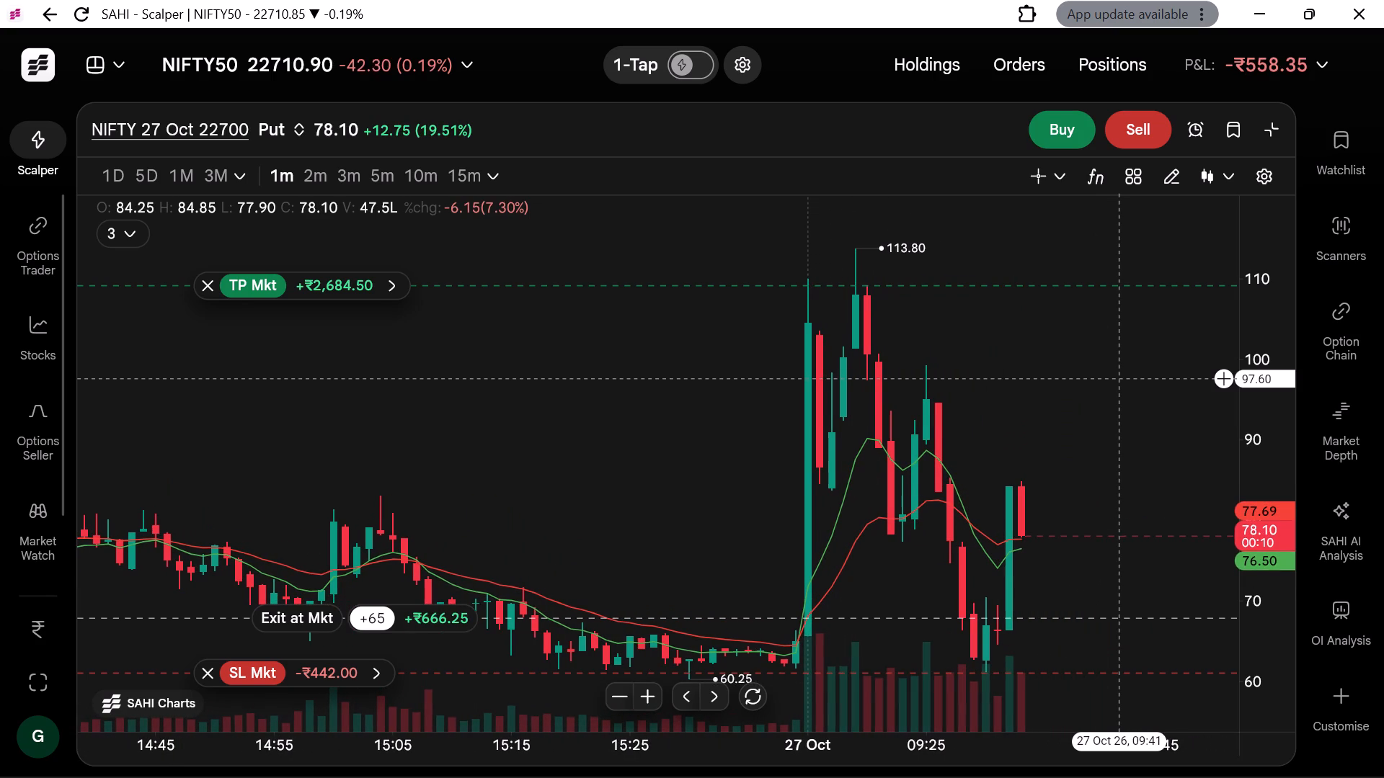
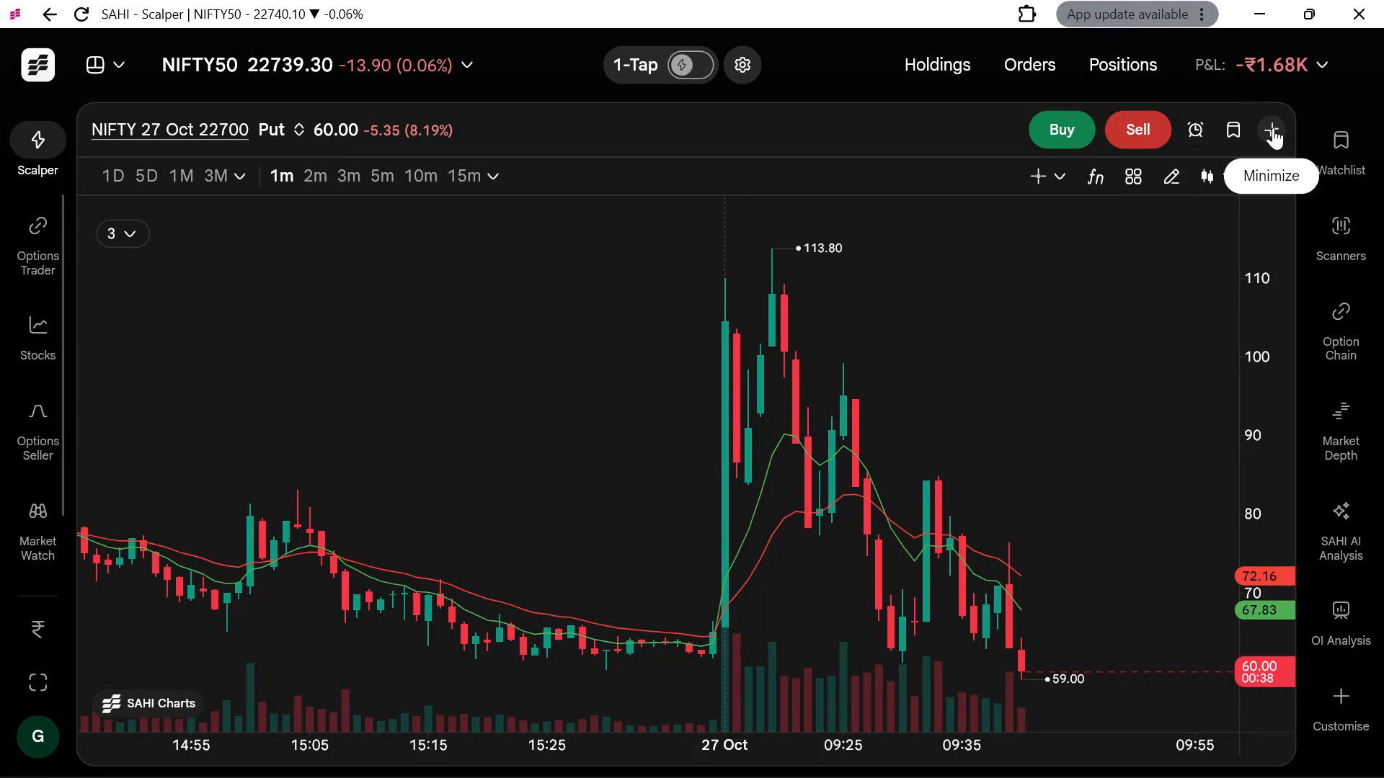
# Collapse the enlarged NIFTY 27 Oct 22700 Put chart and close the SAHI trading window.
pyautogui.click(1273, 128)
pyautogui.click(1359, 0)
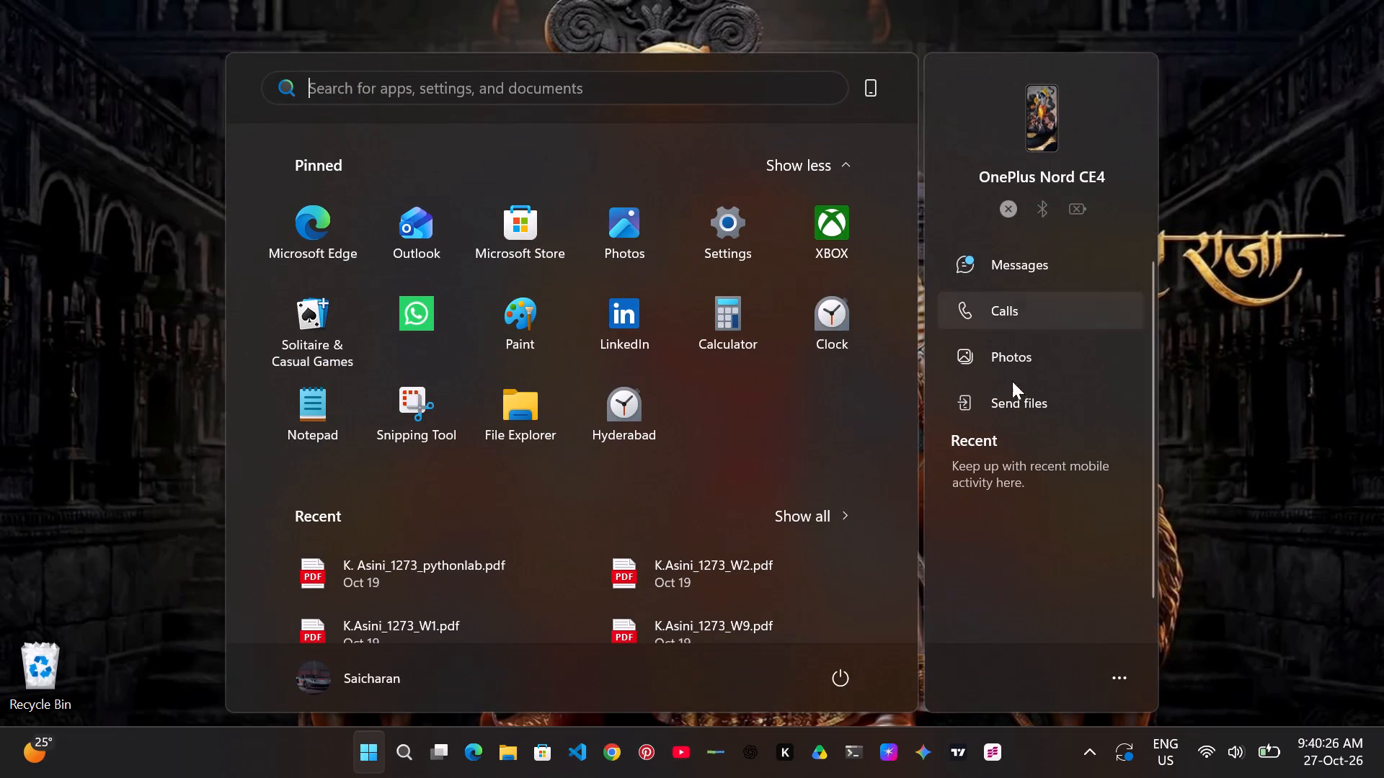
# Open the computer's power options, which include Lock, Sleep, Shut down and Restart.
pyautogui.click(864, 667)
pyautogui.click(847, 689)
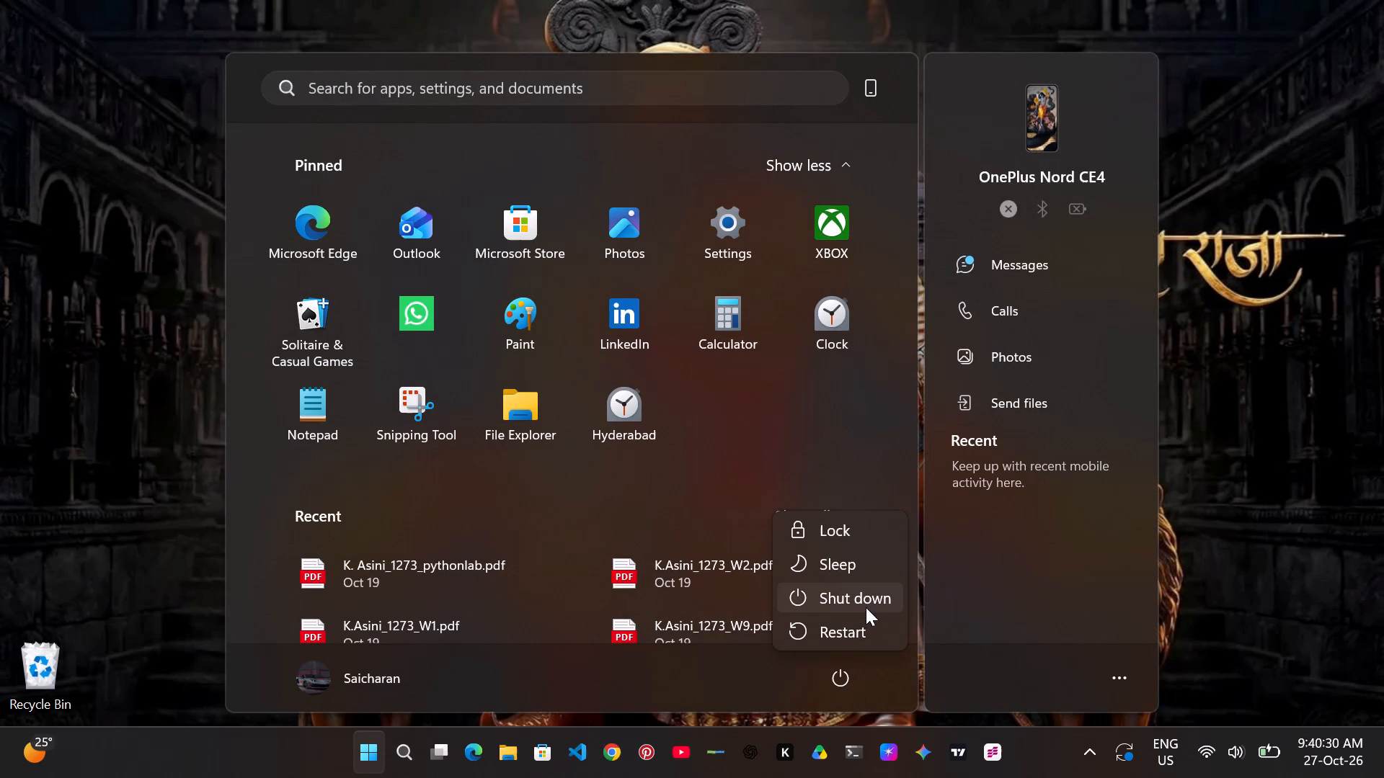